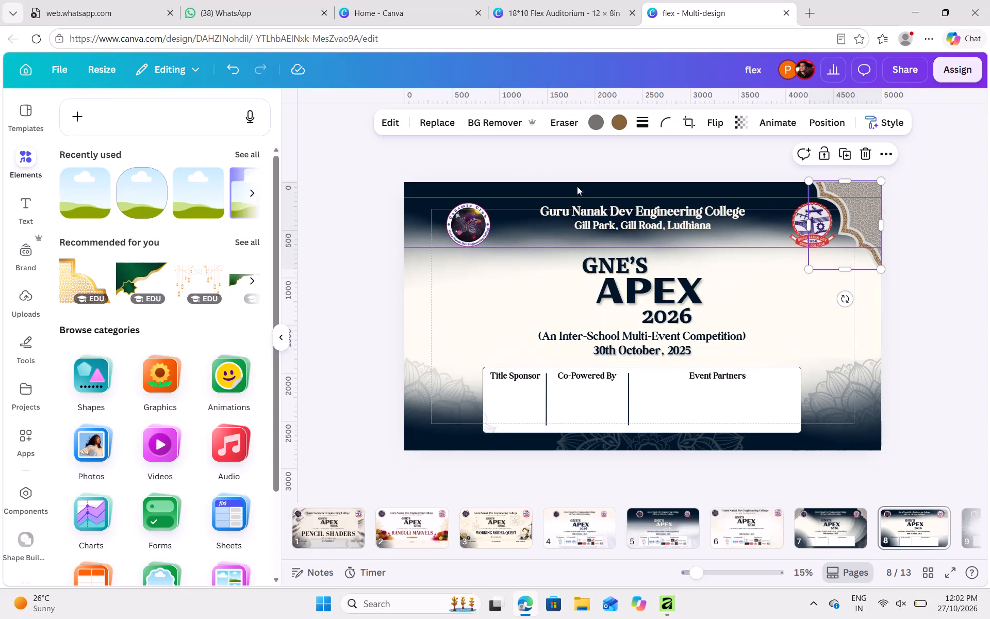
# Copy the GNE'S APEX 2026 title group from page 8 and switch to the 18*10 Flex Auditorium design.
pyautogui.click(658, 314)
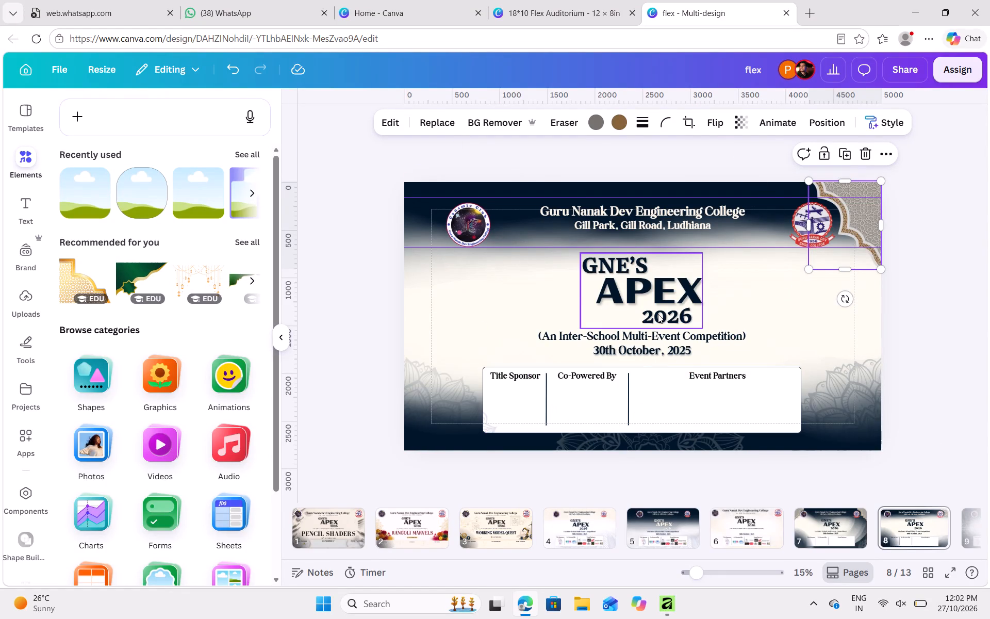
pyautogui.hotkey('ctrl', 'c')
pyautogui.click(581, 2)
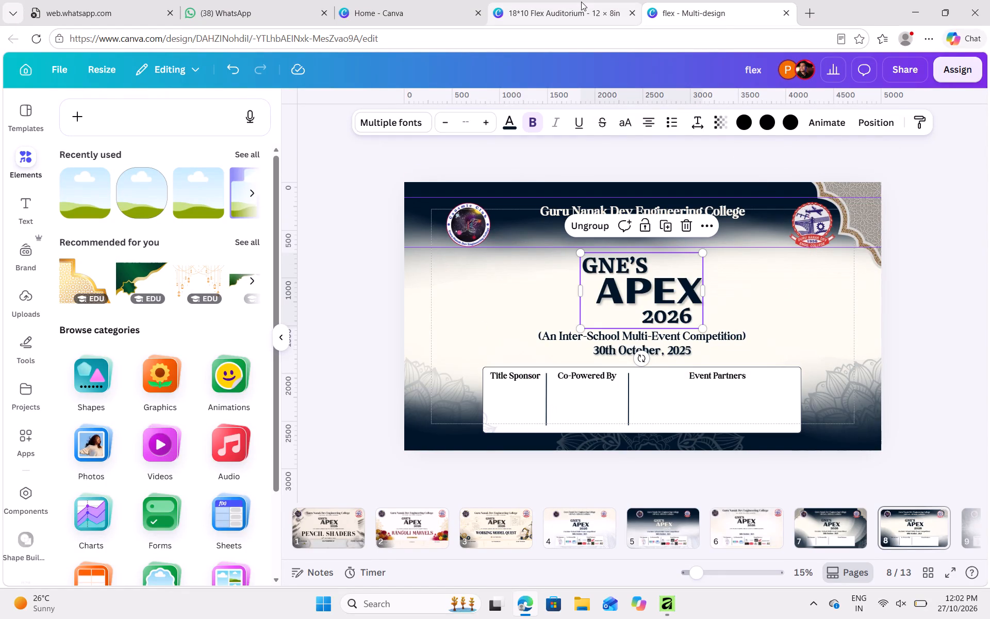
# Delete the small sponsor box, the competition and date text group, and the small APEX title group from page 5.
pyautogui.click(647, 373)
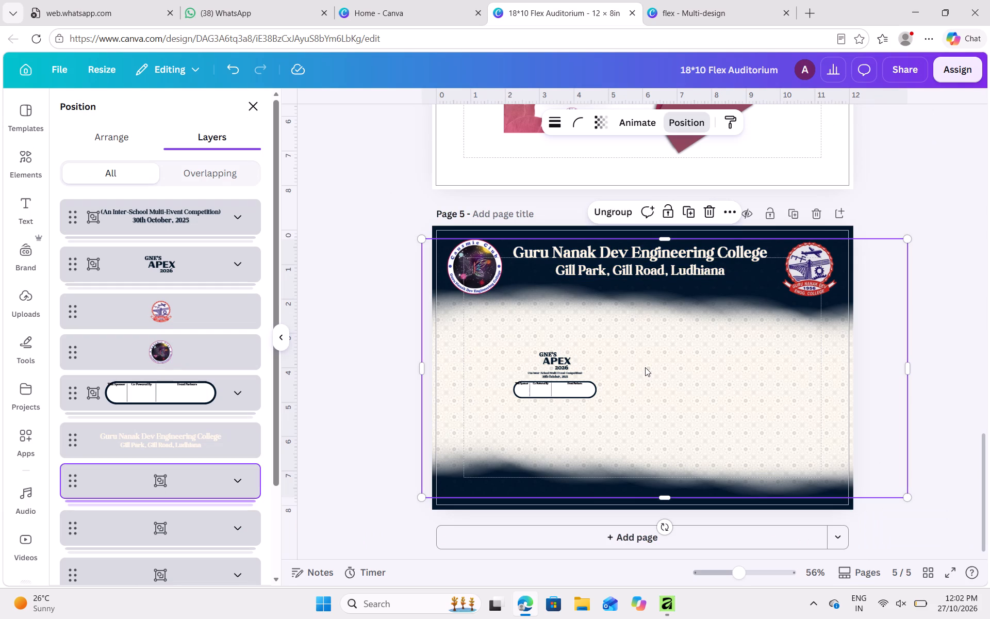
pyautogui.click(924, 199)
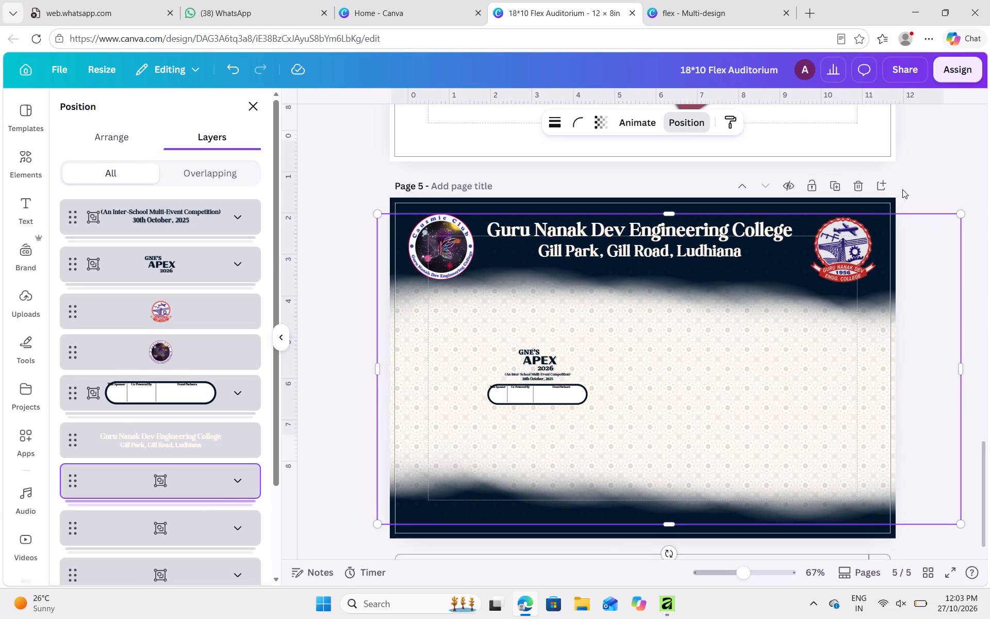
pyautogui.click(902, 190)
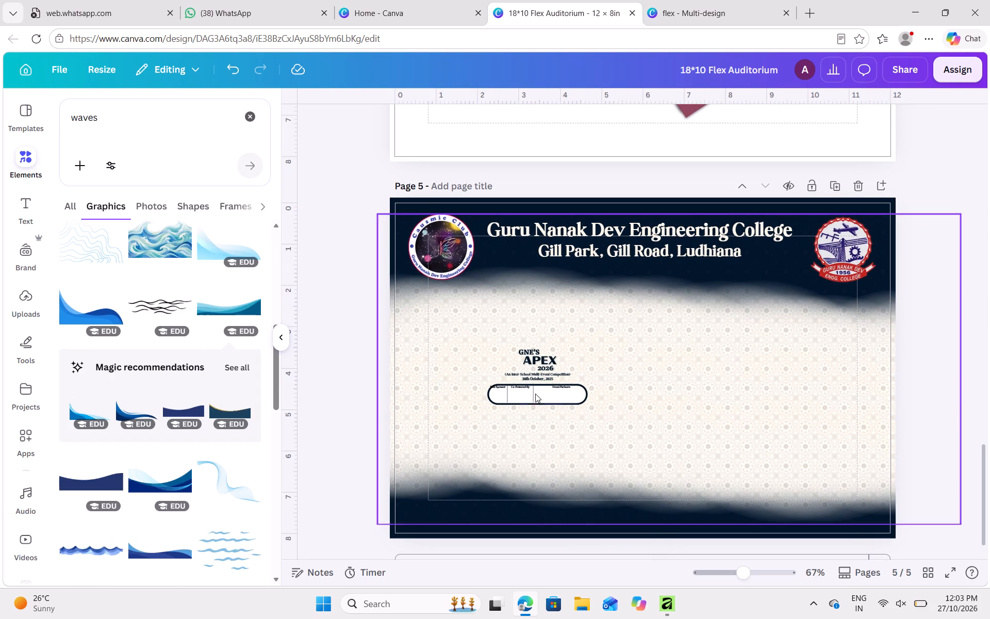
pyautogui.click(535, 392)
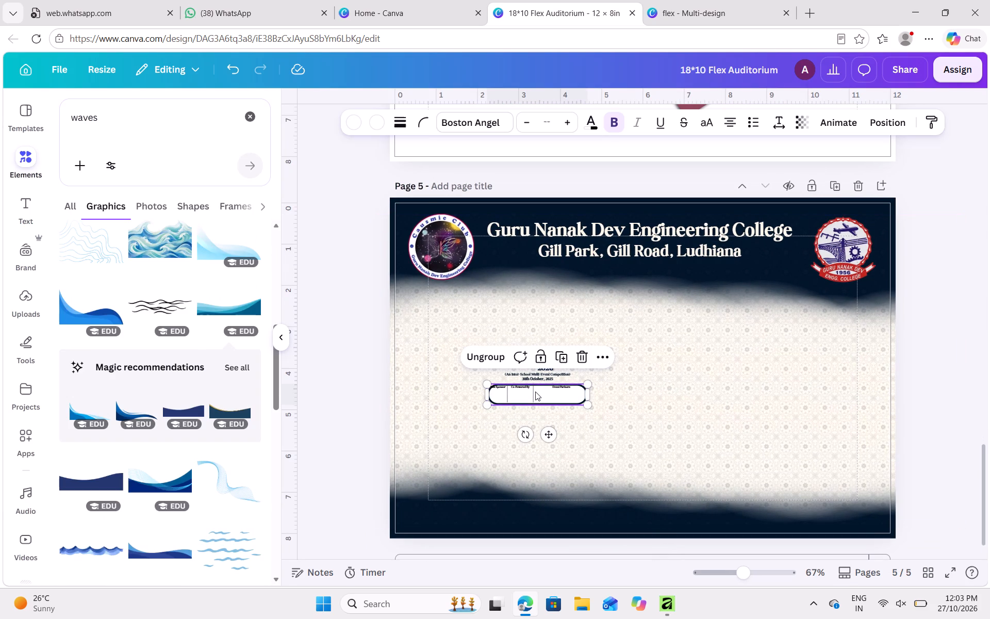
pyautogui.click(583, 356)
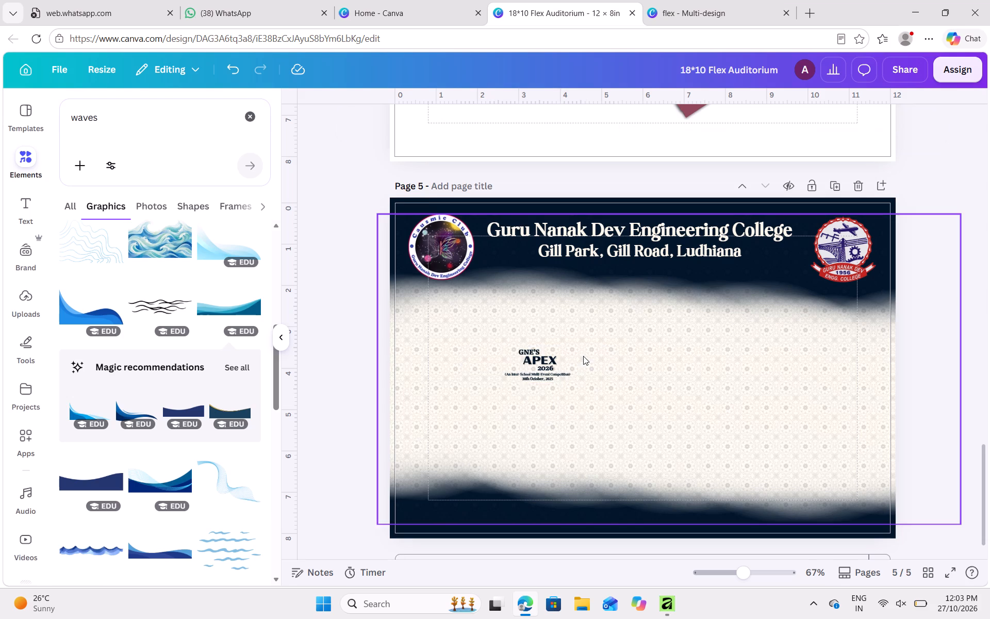
pyautogui.click(544, 375)
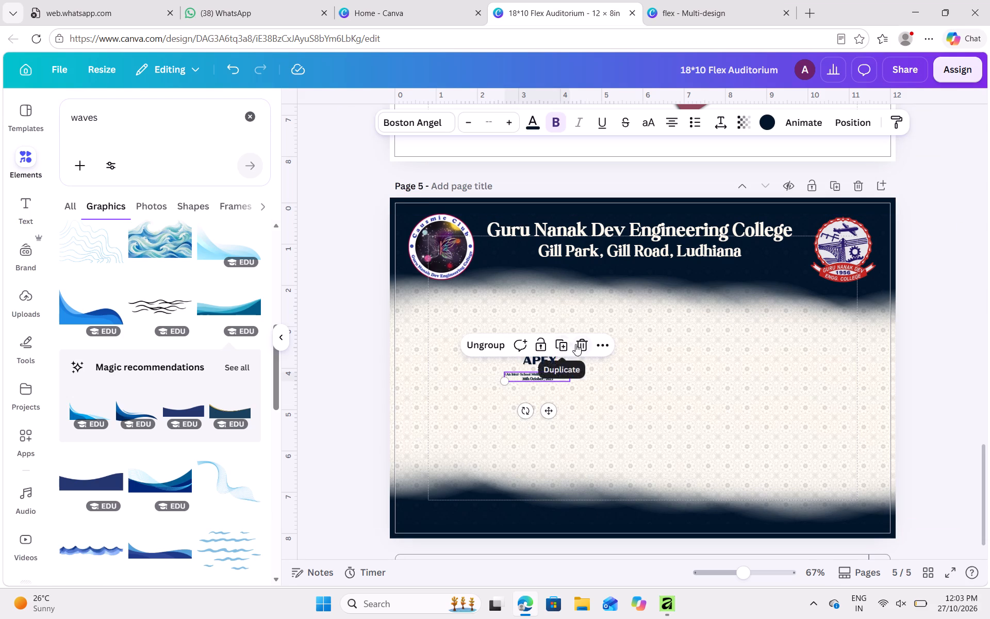
pyautogui.click(575, 344)
pyautogui.click(542, 362)
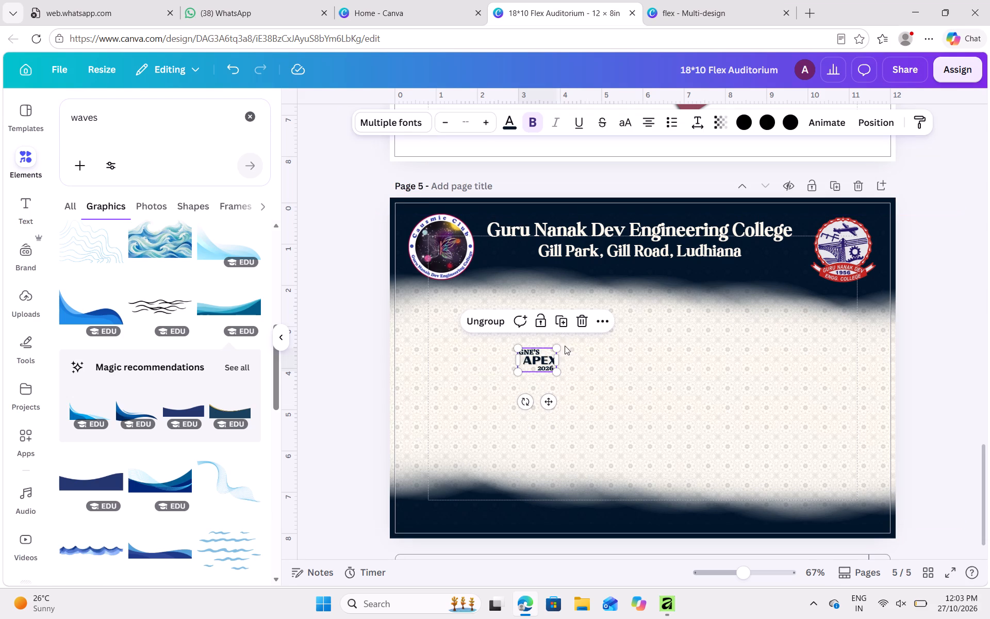
pyautogui.click(582, 320)
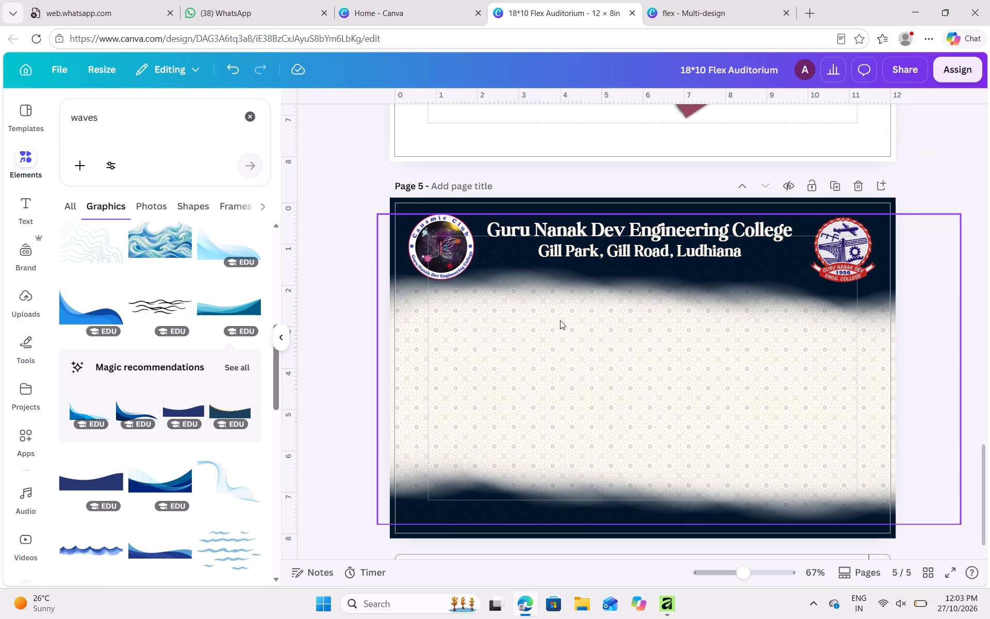
# Paste the copied APEX title group on page 5, shrink it to about 5 by 3.1 in and place it below the college heading.
pyautogui.hotkey('ctrl', 'v')
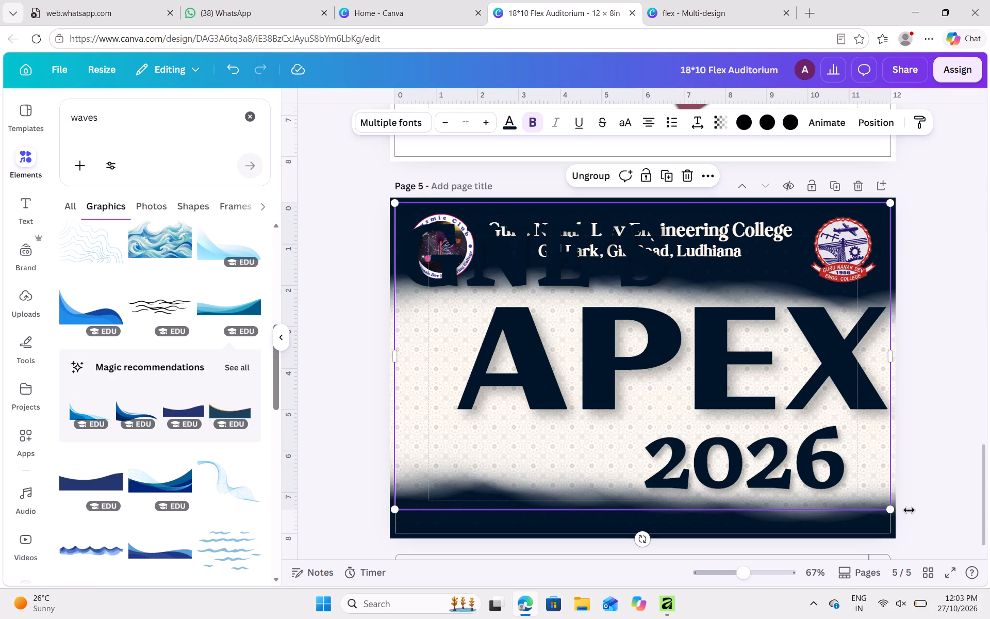
pyautogui.moveTo(892, 510); pyautogui.dragTo(643, 355)
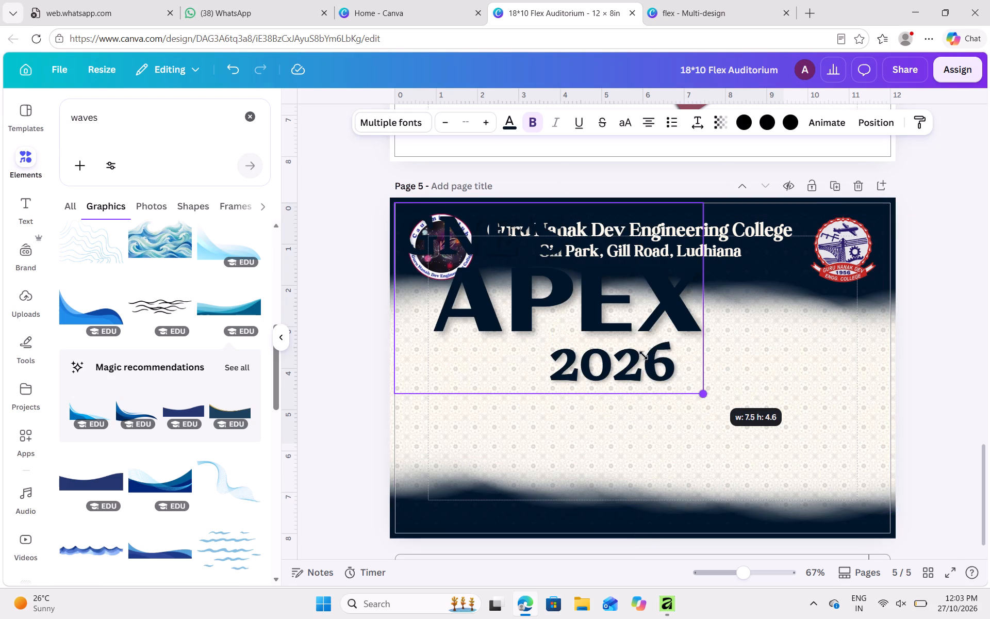
pyautogui.moveTo(643, 355); pyautogui.dragTo(638, 351)
pyautogui.click(638, 351)
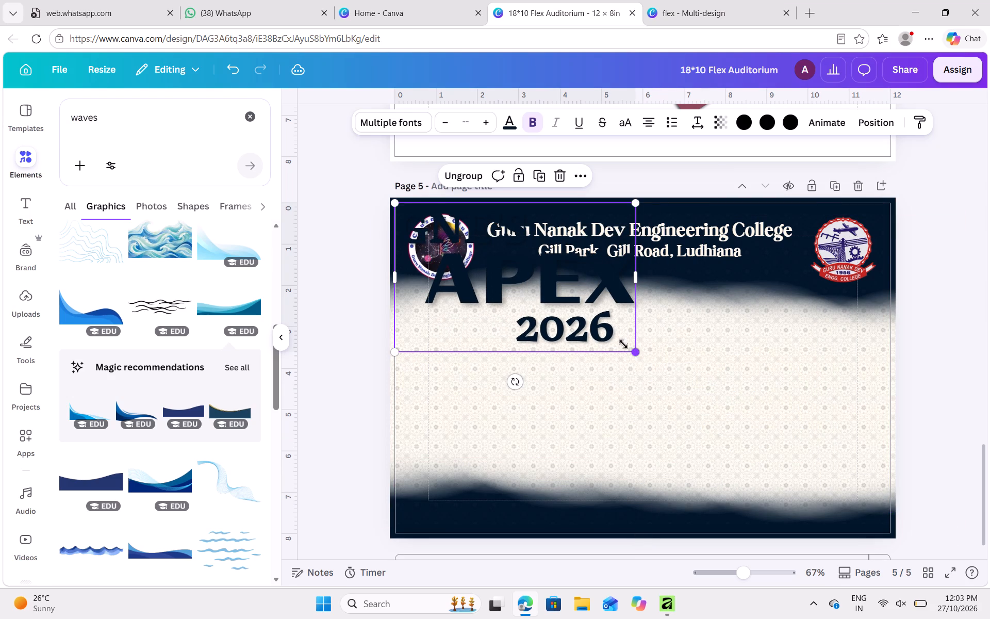
pyautogui.moveTo(547, 309); pyautogui.dragTo(680, 367)
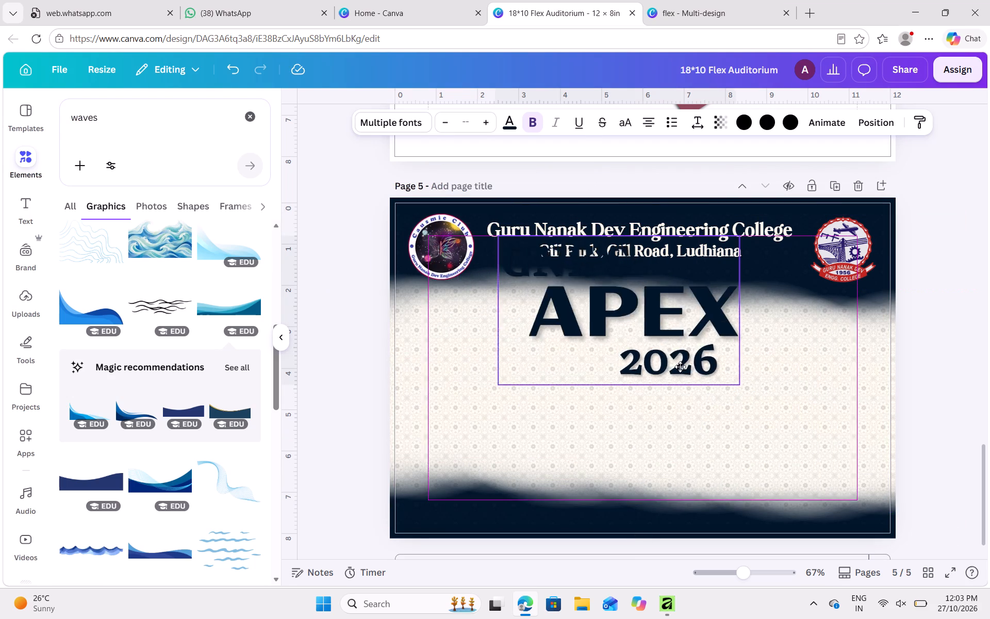
pyautogui.moveTo(680, 367); pyautogui.dragTo(655, 385)
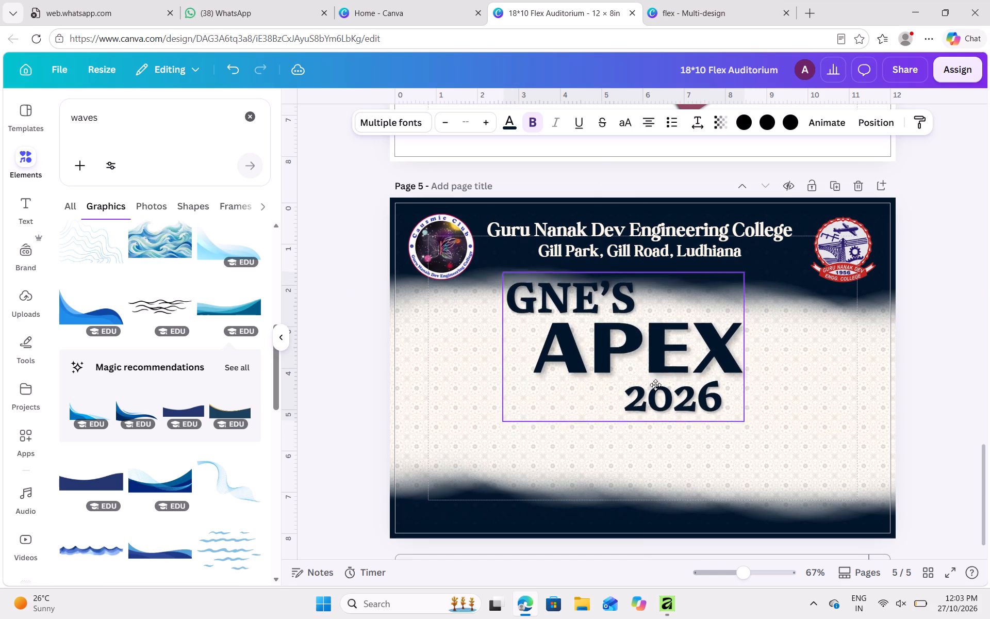
pyautogui.moveTo(655, 385); pyautogui.dragTo(681, 386)
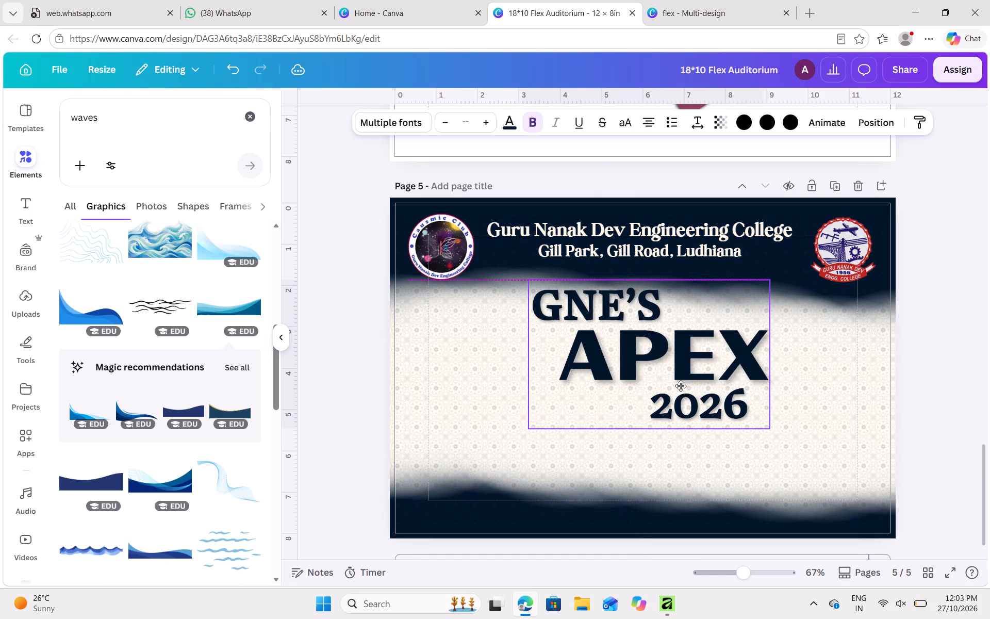
pyautogui.moveTo(681, 386); pyautogui.dragTo(674, 388)
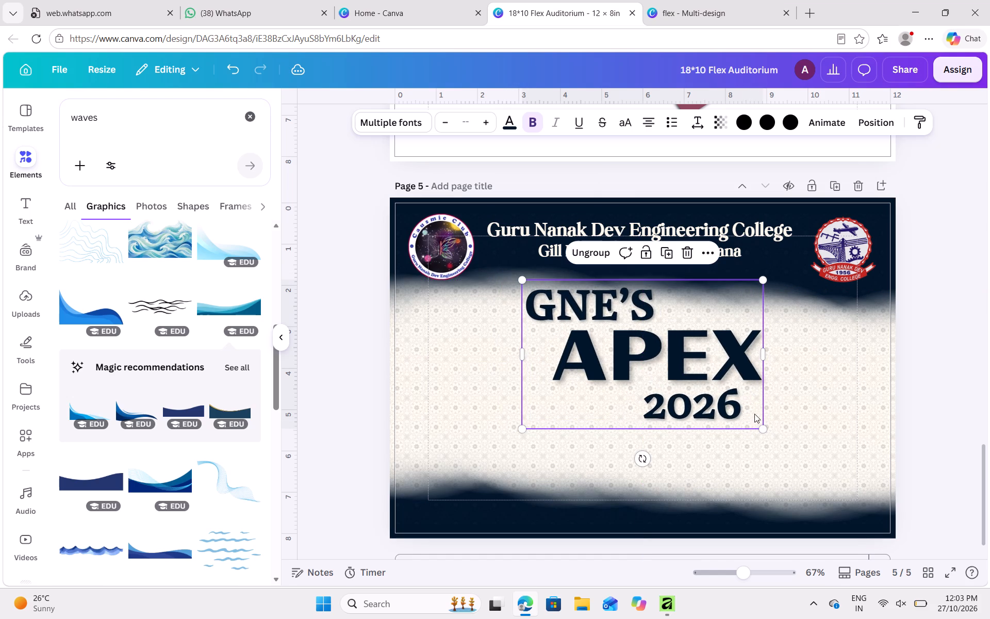
pyautogui.moveTo(761, 427); pyautogui.dragTo(731, 398)
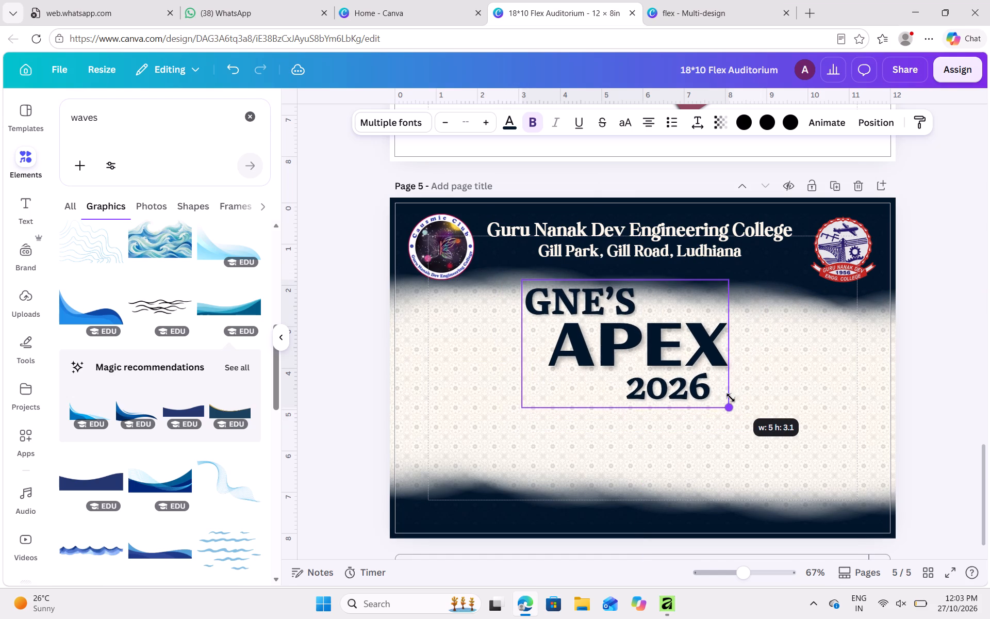
pyautogui.moveTo(731, 398); pyautogui.dragTo(731, 398)
pyautogui.click(922, 316)
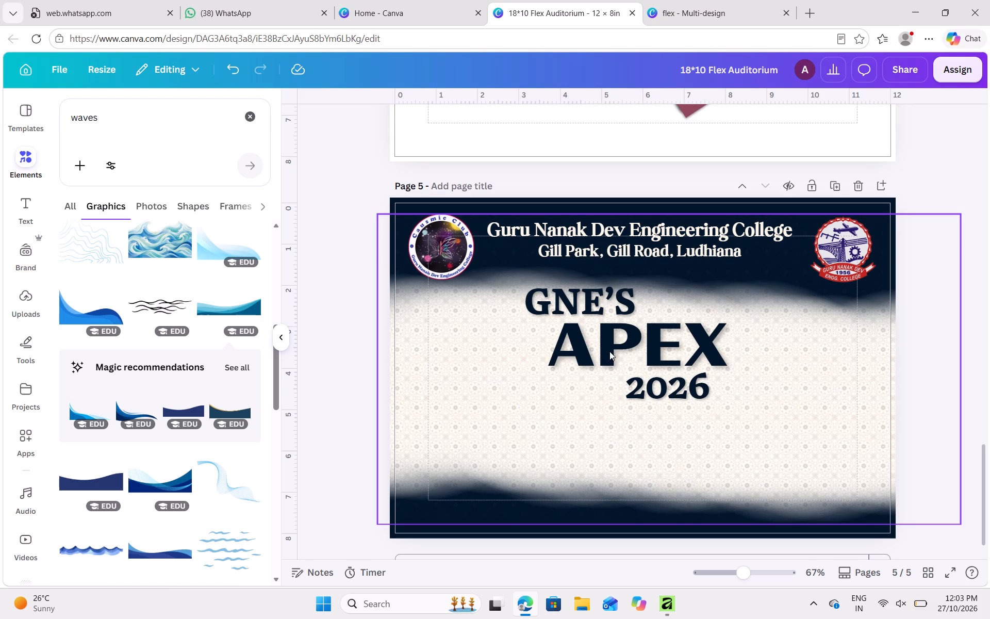
# Align the APEX title group to the horizontal center of page 5.
pyautogui.click(606, 351)
pyautogui.click(883, 119)
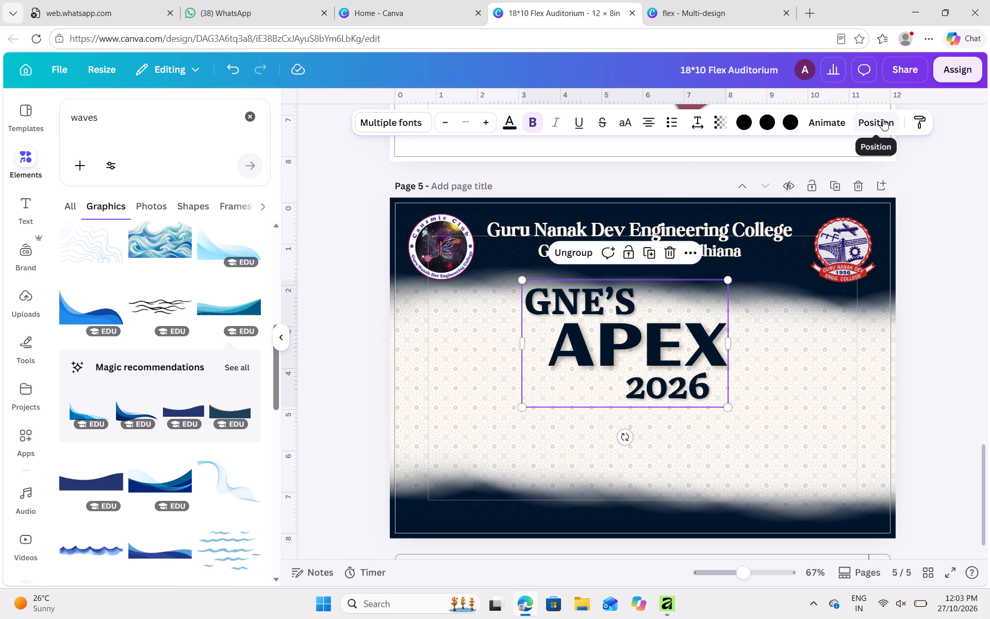
pyautogui.click(124, 137)
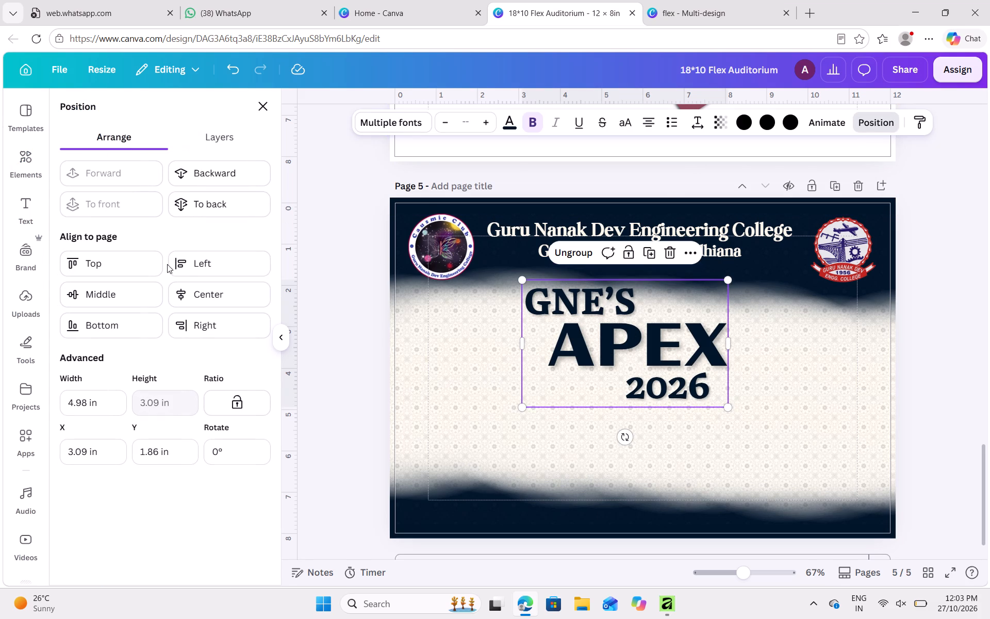
pyautogui.click(194, 289)
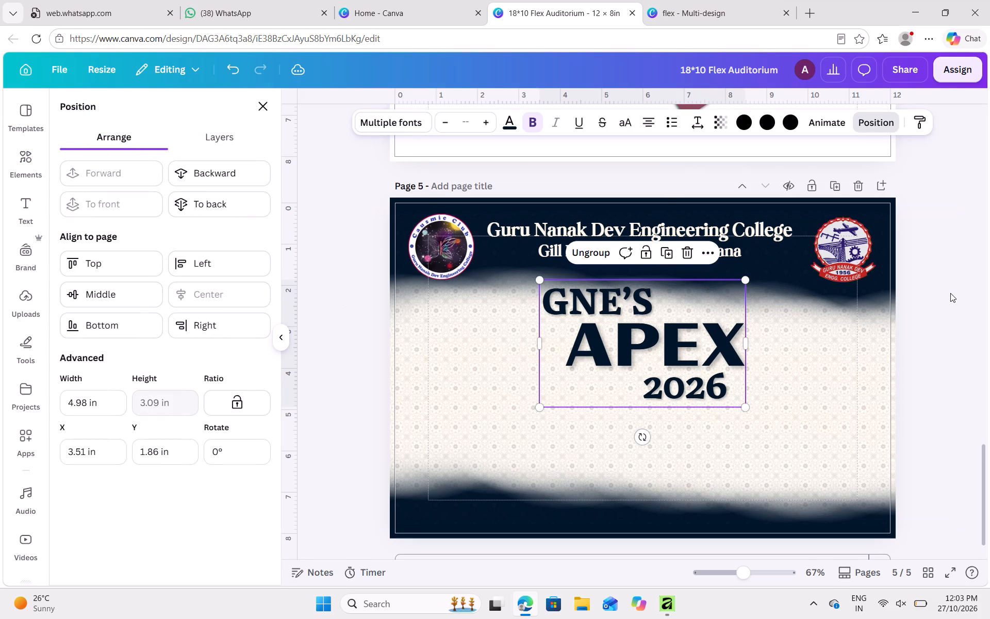
pyautogui.click(950, 293)
pyautogui.click(950, 293)
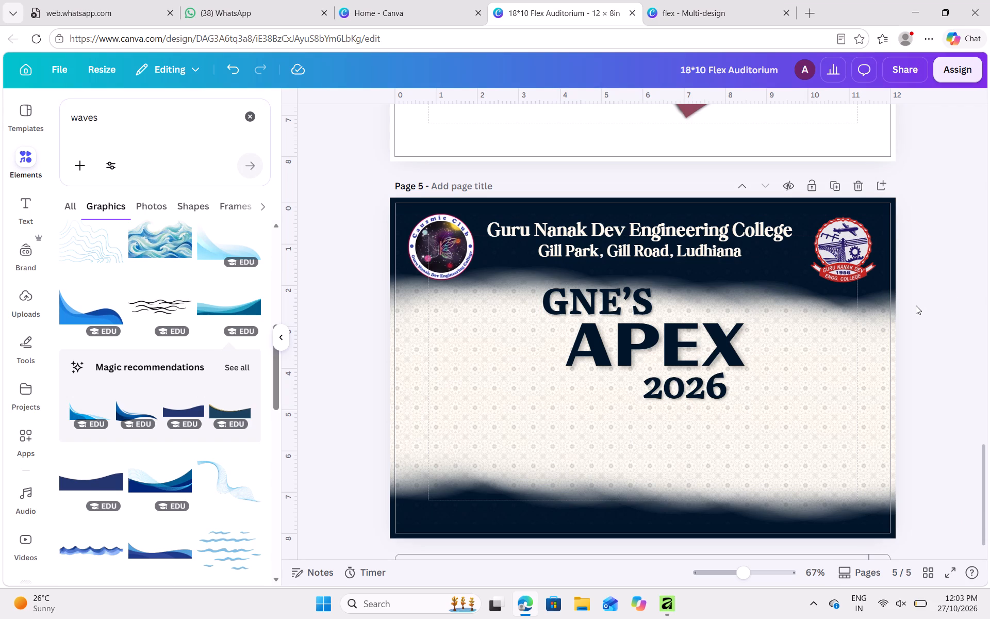
# Nudge the APEX title group slightly down on page 5.
pyautogui.click(642, 358)
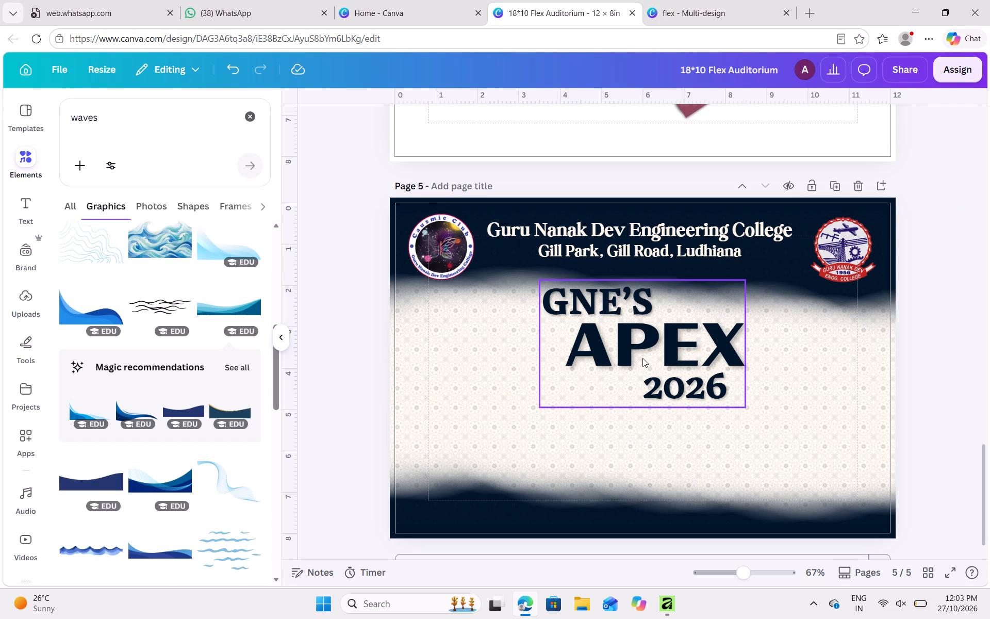
pyautogui.press('Down')
pyautogui.press('Down')
pyautogui.press('Down')
pyautogui.press('Down')
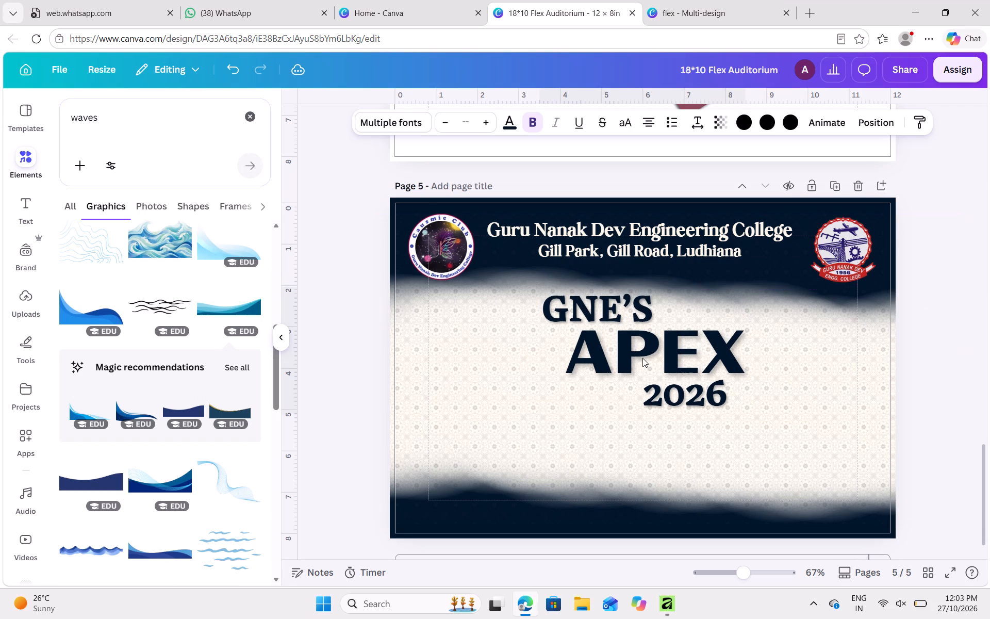
pyautogui.press('Down')
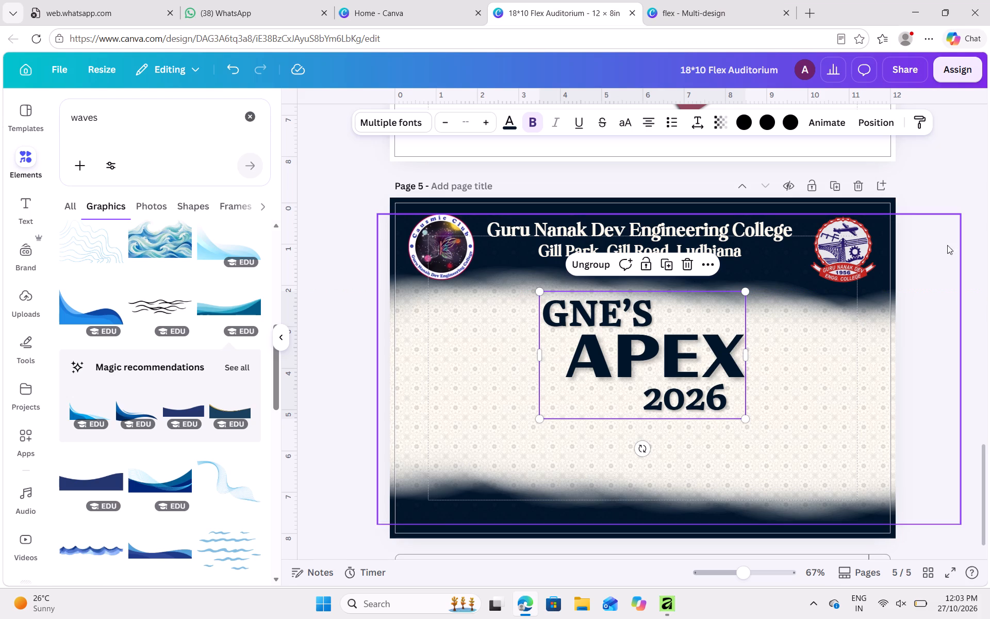
pyautogui.click(922, 159)
pyautogui.click(920, 162)
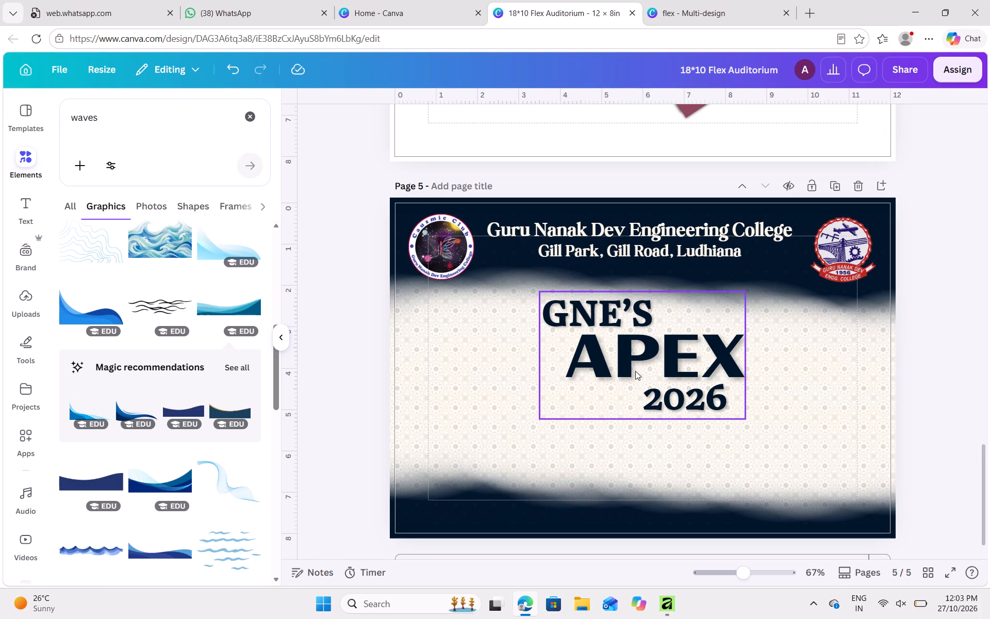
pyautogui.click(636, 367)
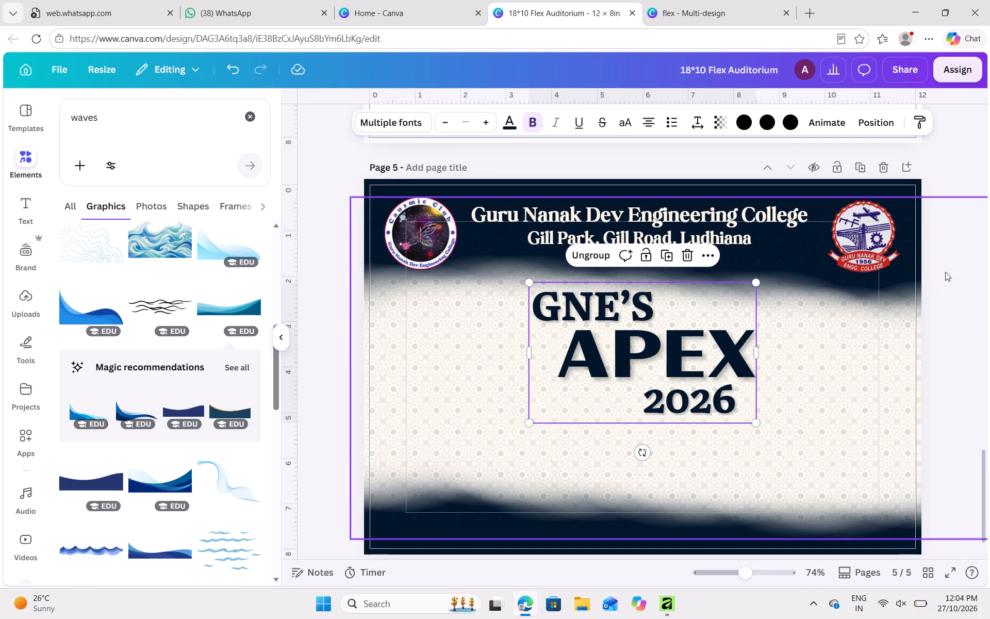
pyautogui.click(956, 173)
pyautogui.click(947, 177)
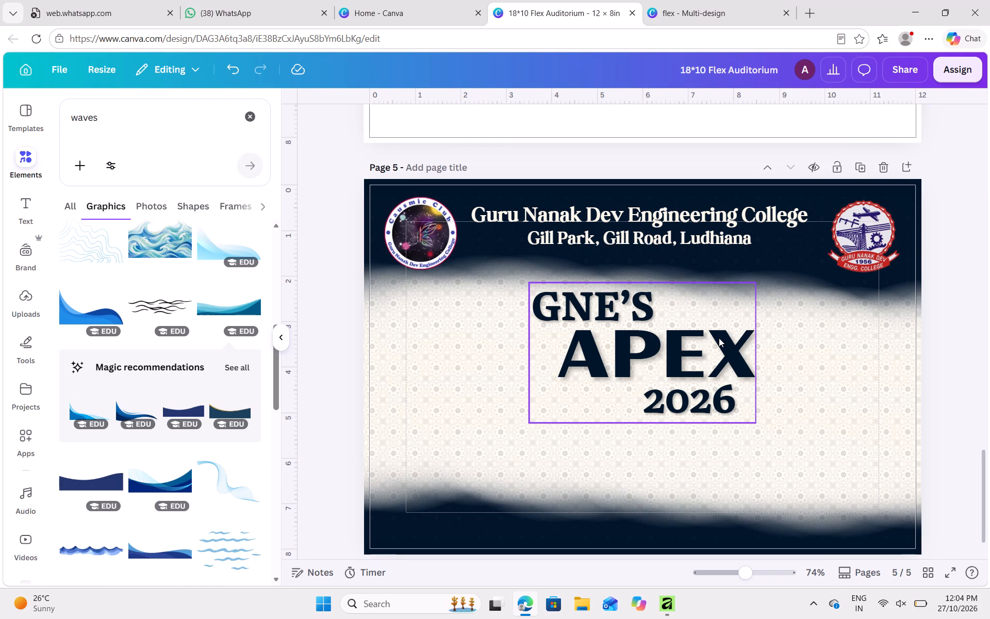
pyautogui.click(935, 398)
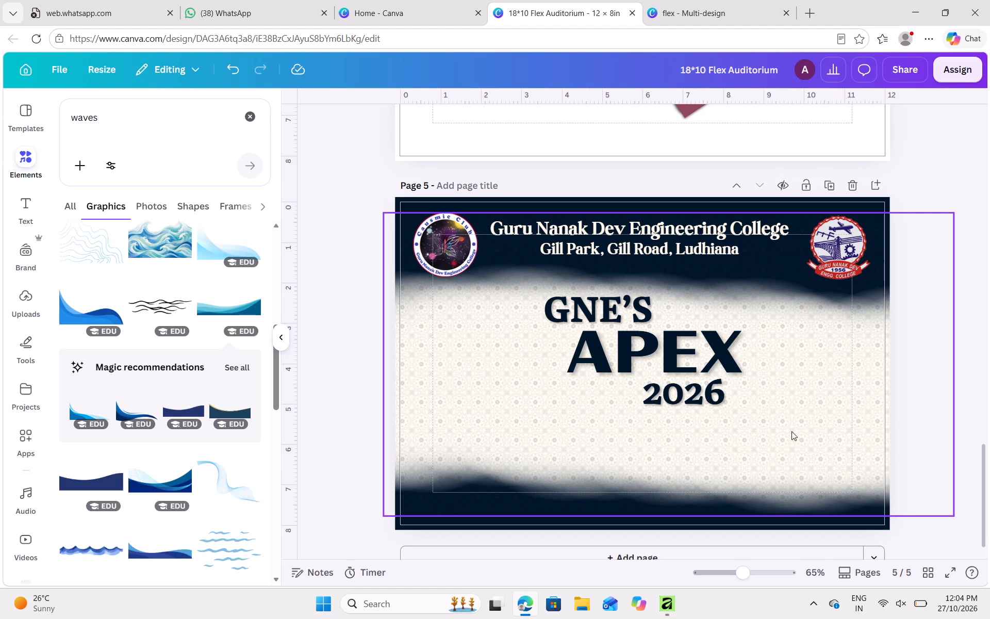
# Examine the layout of the APEX 2025 banner on page 3 as a reference.
pyautogui.scroll(3, 748, 453)
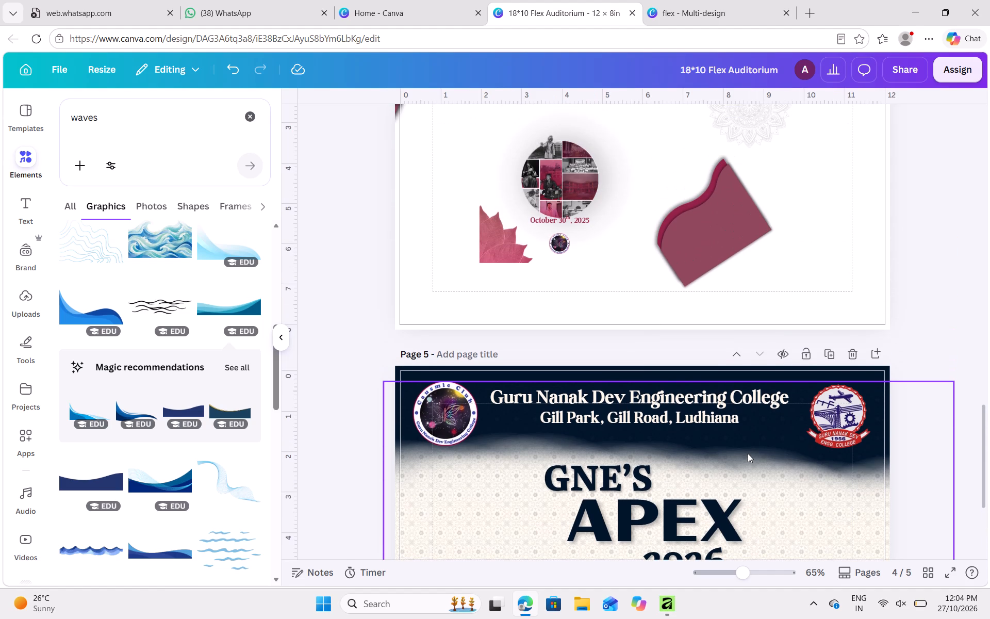
pyautogui.scroll(4, 748, 453)
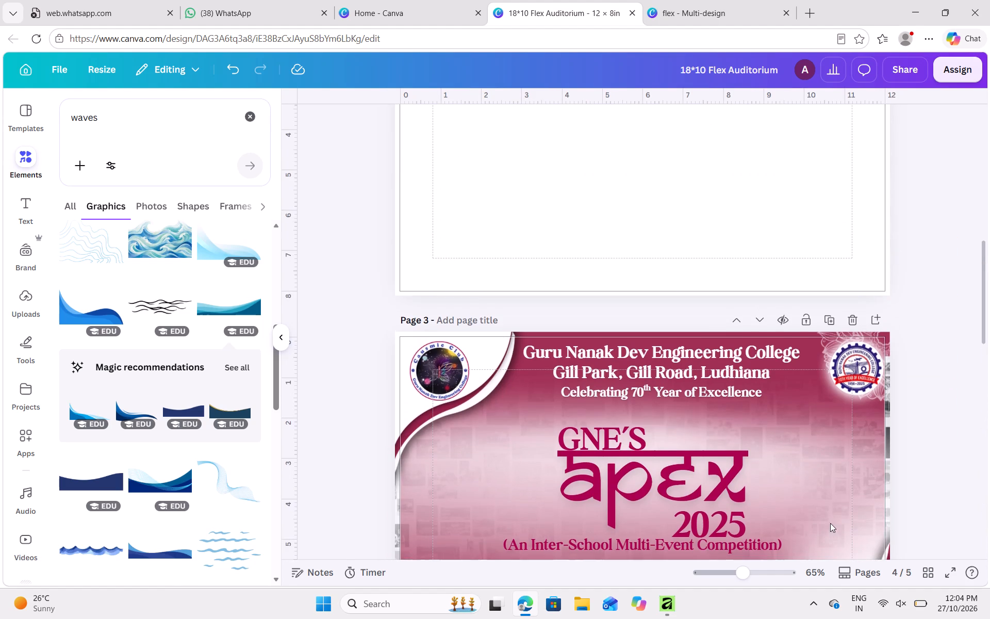
pyautogui.scroll(-3, 781, 462)
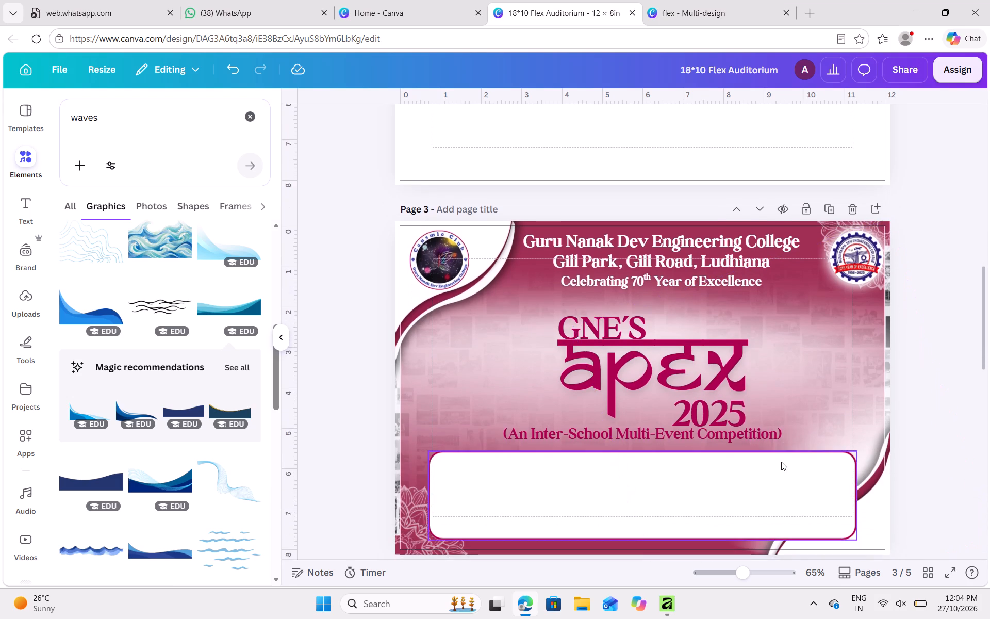
pyautogui.scroll(-4, 781, 462)
pyautogui.scroll(1, 781, 462)
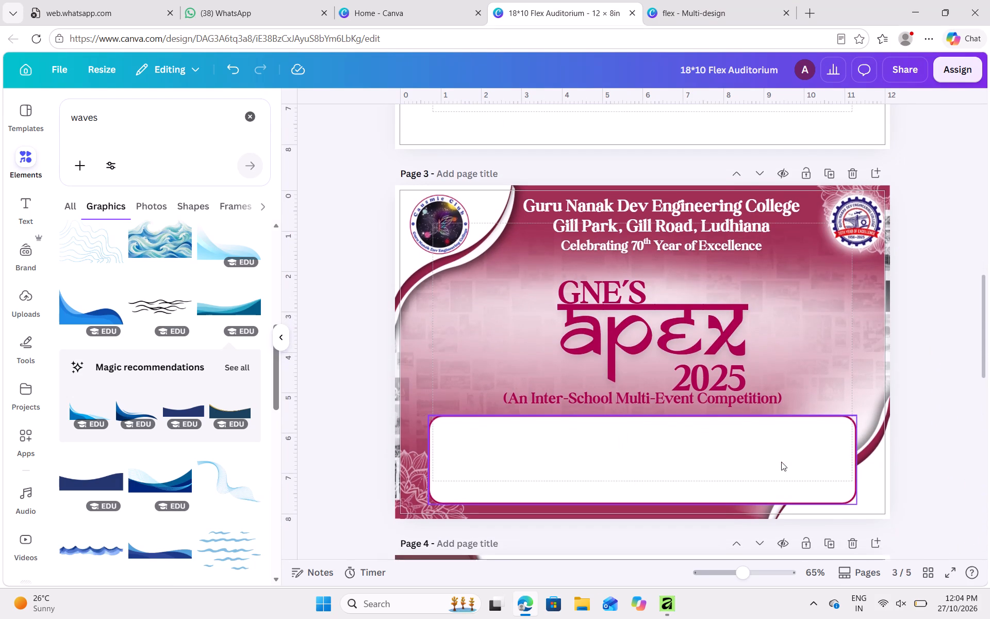
pyautogui.scroll(2, 781, 462)
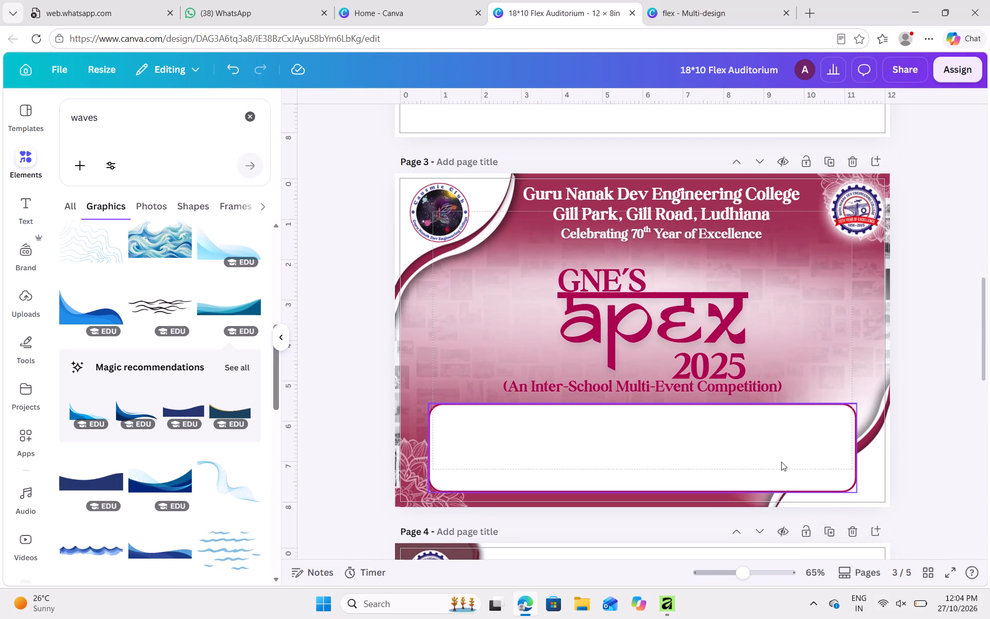
# Copy the "(An Inter-School Multi-Event Competition)" and "30th October, 2025" text lines from the page 1 banner.
pyautogui.scroll(-5, 781, 462)
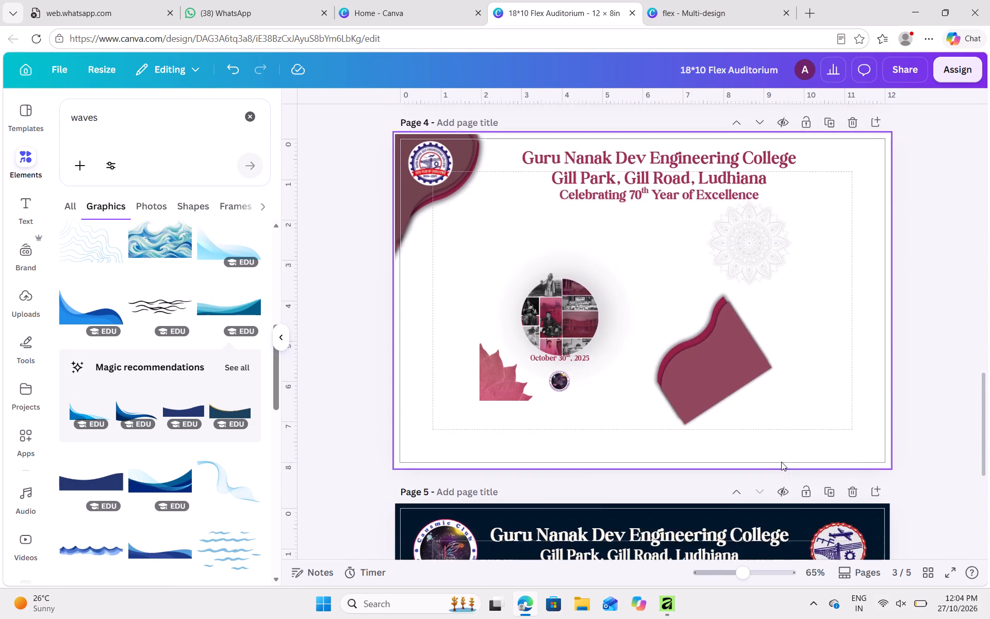
pyautogui.scroll(-6, 781, 462)
pyautogui.scroll(1, 781, 462)
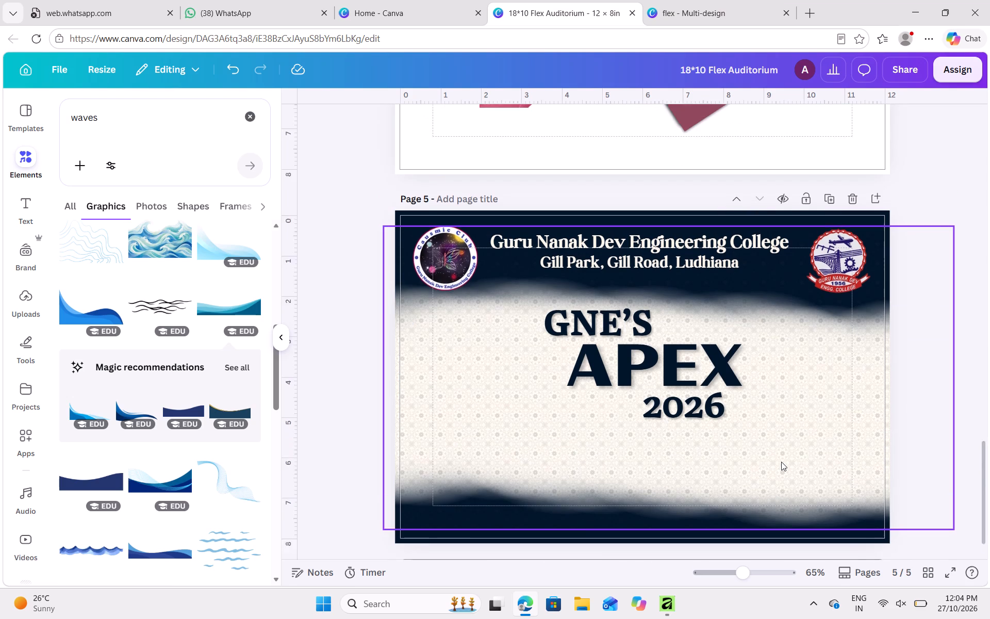
pyautogui.scroll(3, 781, 462)
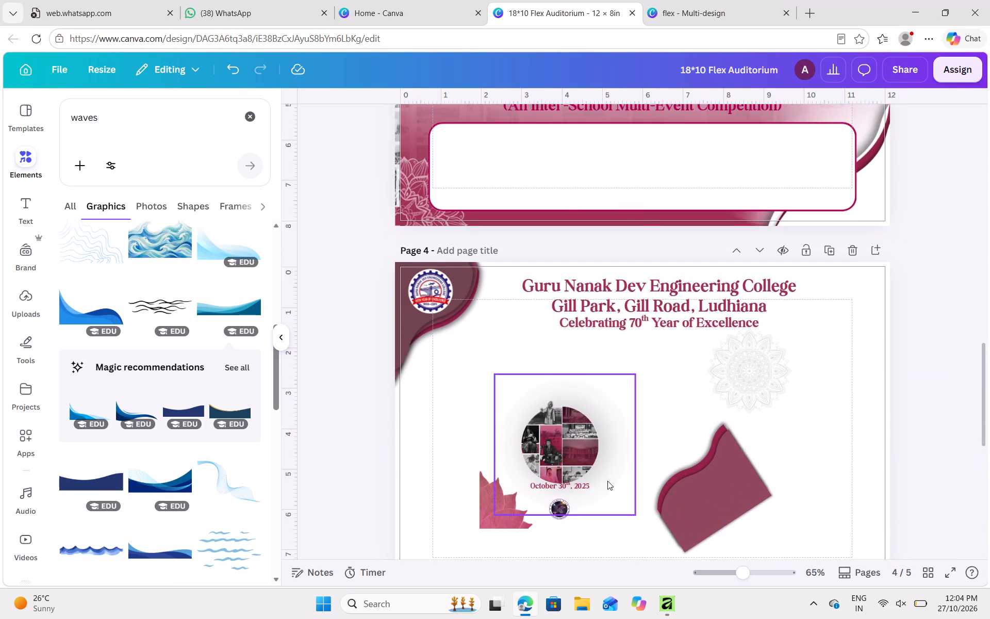
pyautogui.scroll(8, 607, 481)
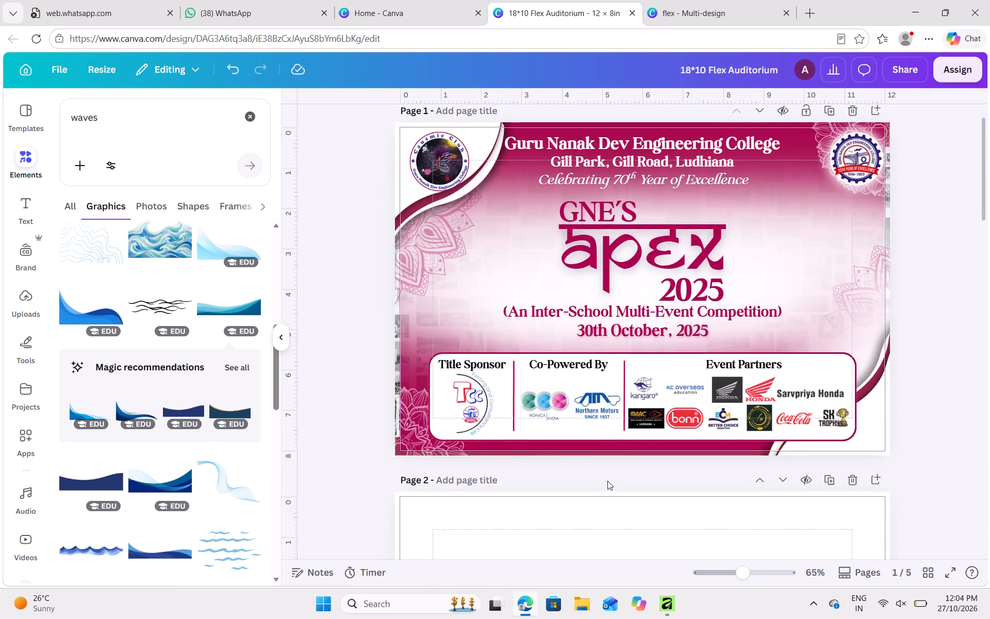
pyautogui.scroll(2, 607, 481)
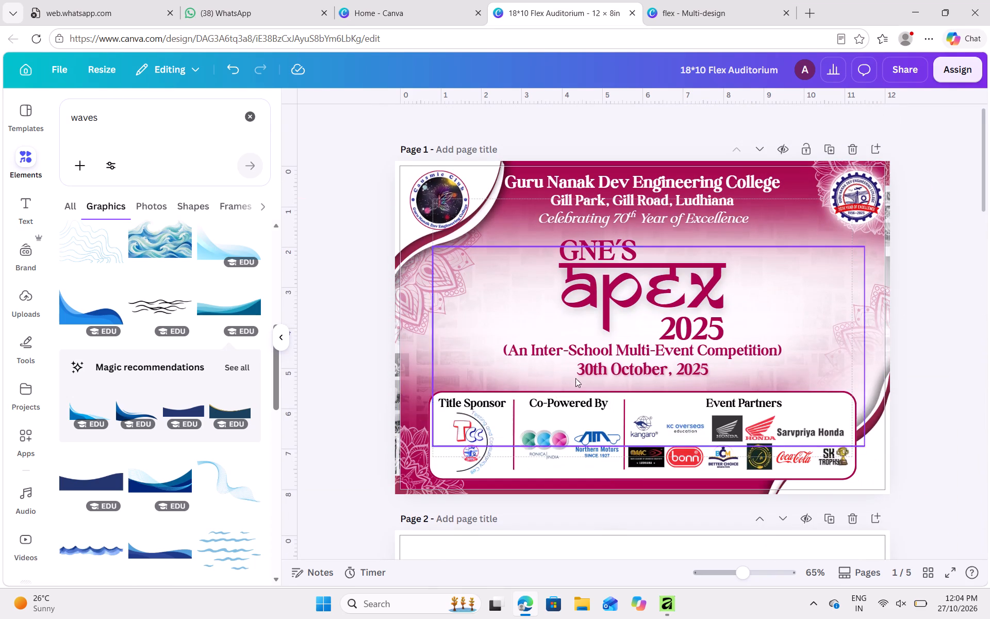
pyautogui.click(610, 351)
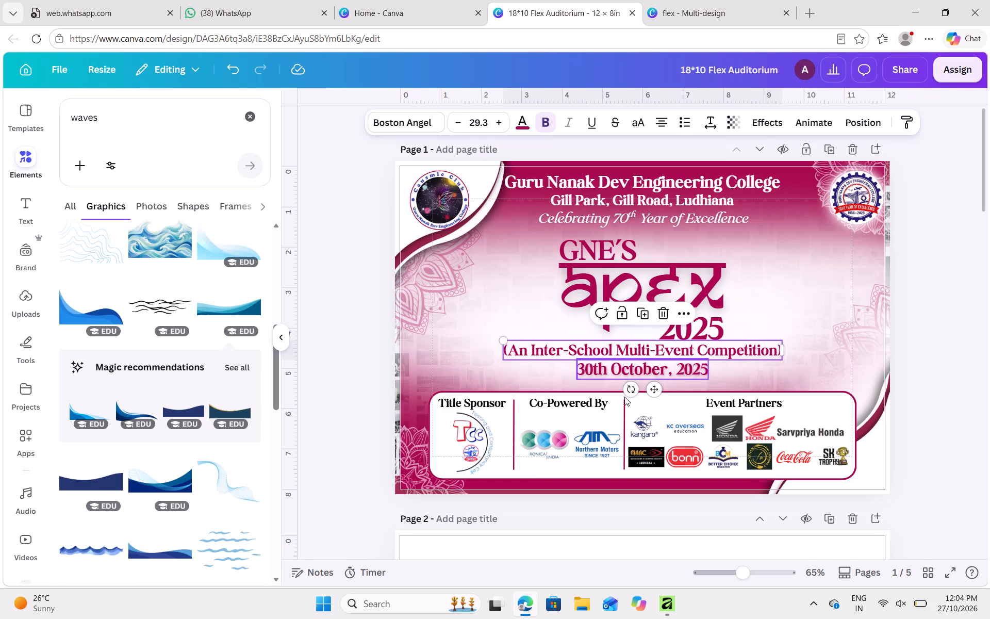
pyautogui.keyDown('shift'); pyautogui.click(614, 377); pyautogui.keyUp('shift')
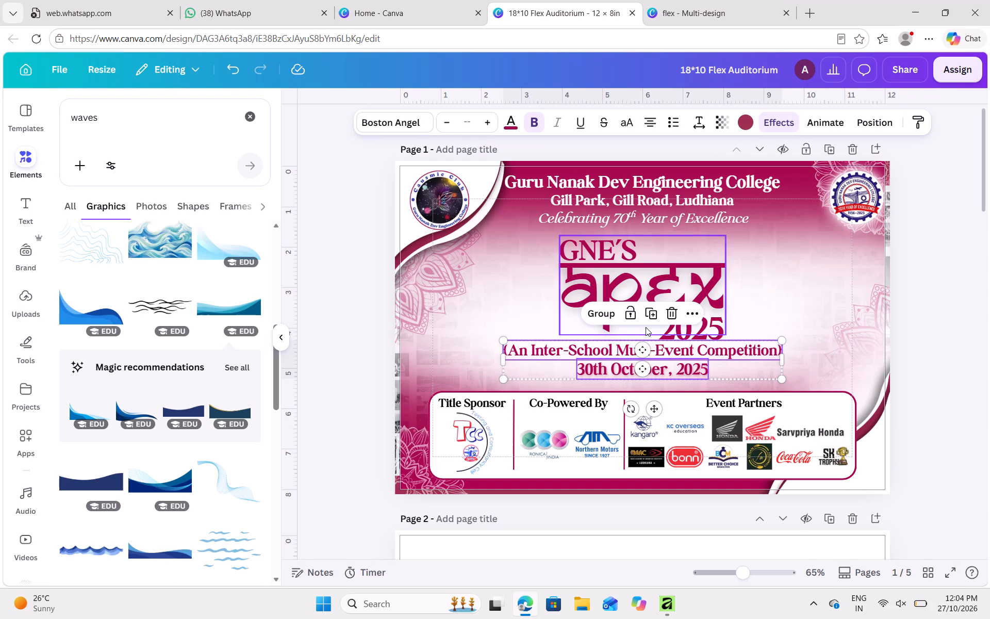
pyautogui.hotkey('ctrl', 'c')
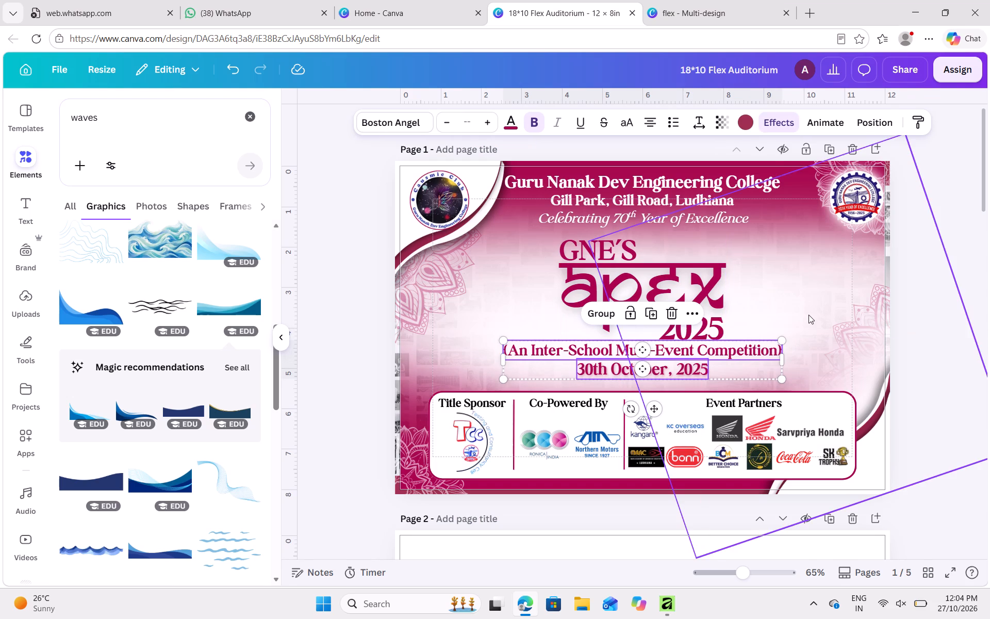
# Paste the copied competition subtitle and date lines on page 5 and group them together.
pyautogui.scroll(-10, 808, 315)
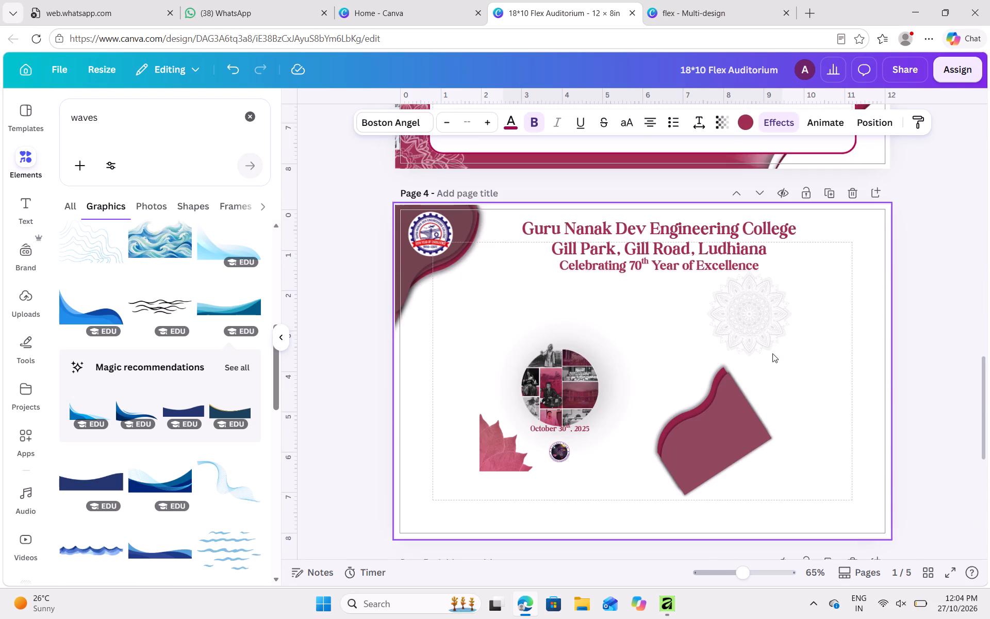
pyautogui.scroll(-6, 768, 357)
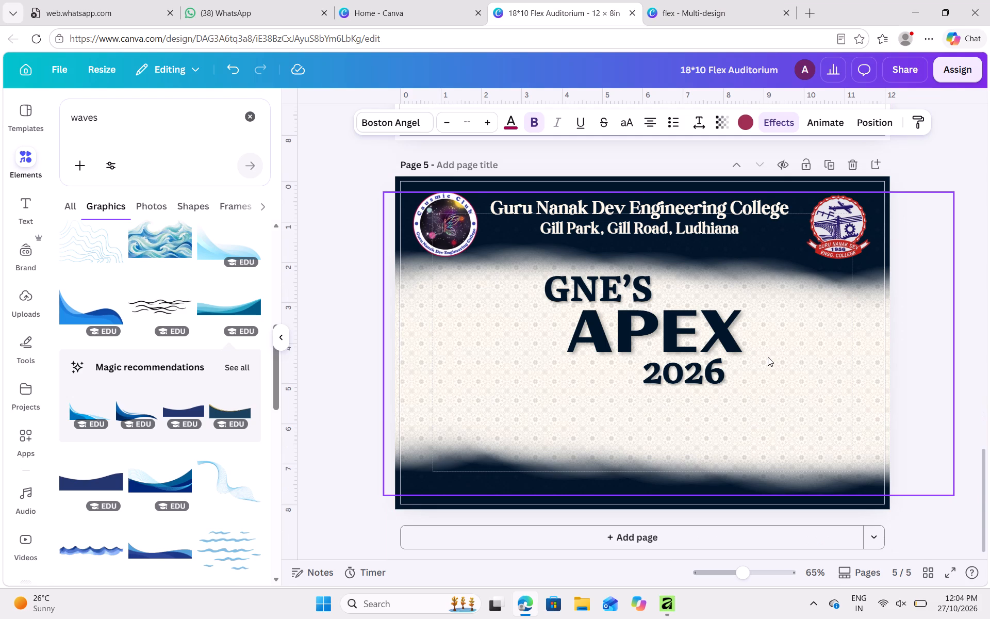
pyautogui.hotkey('ctrl', 'v')
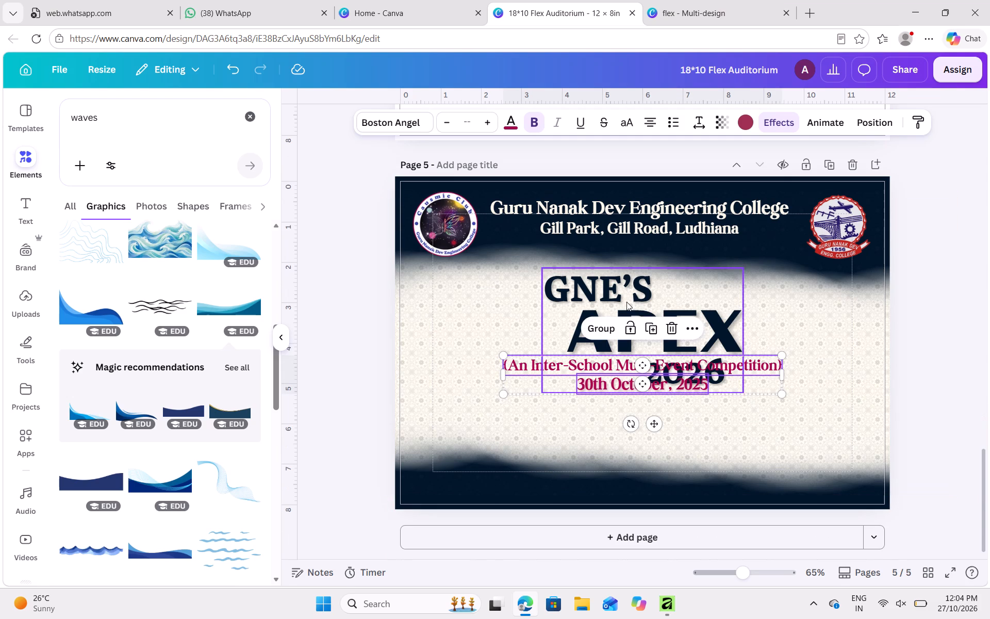
pyautogui.click(589, 328)
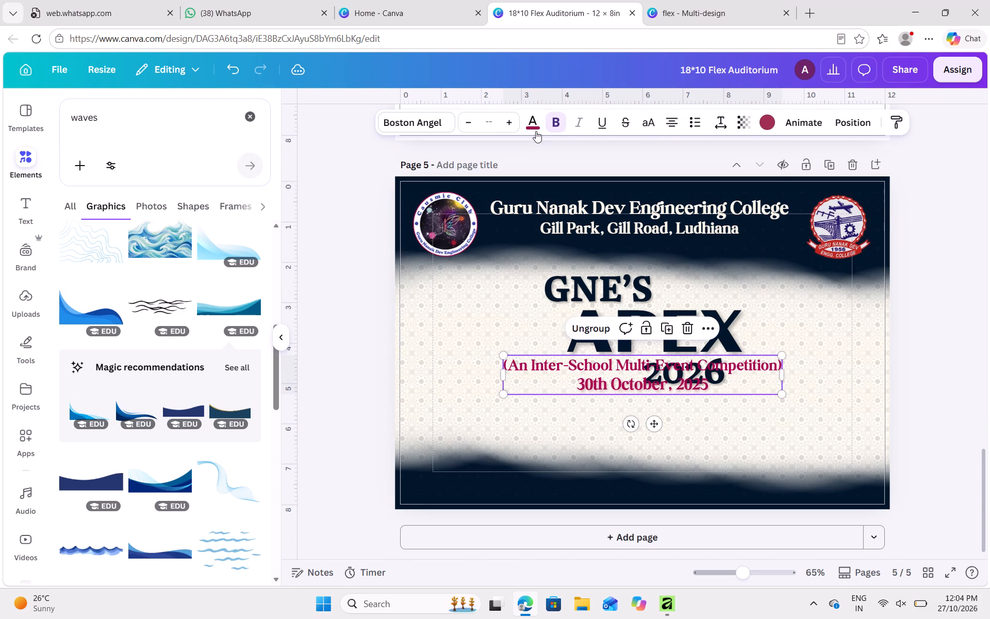
# Check the colour options of the pasted subtitle group and of the shape group in page 5's navy header.
pyautogui.click(536, 128)
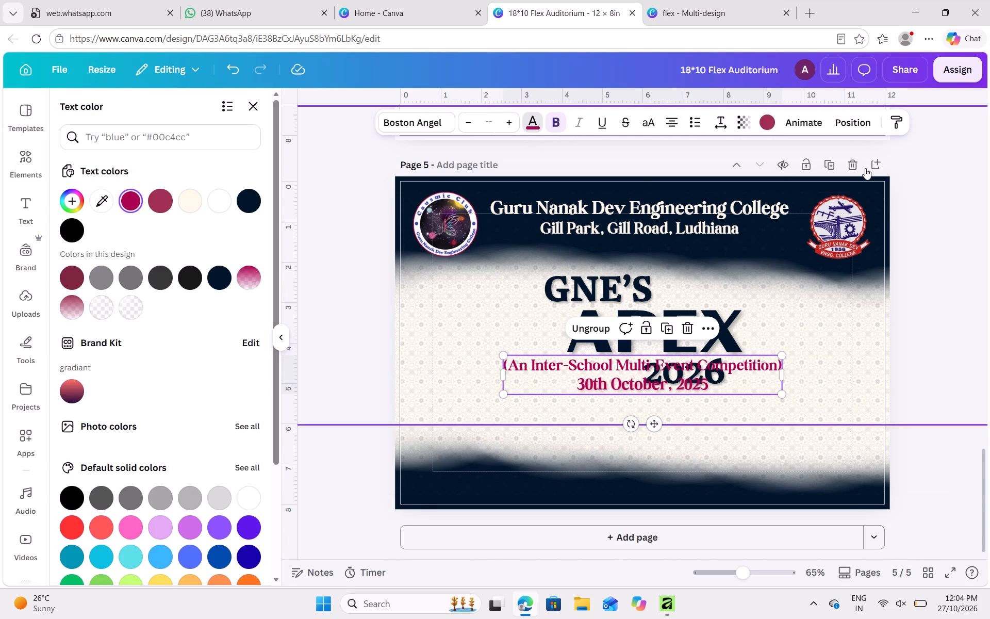
pyautogui.click(870, 186)
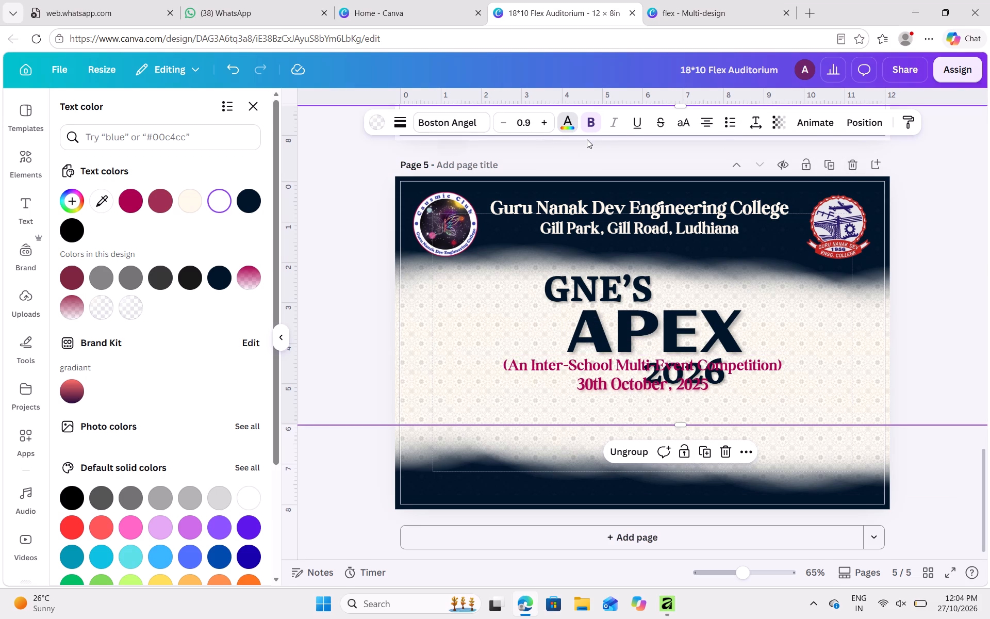
pyautogui.click(566, 123)
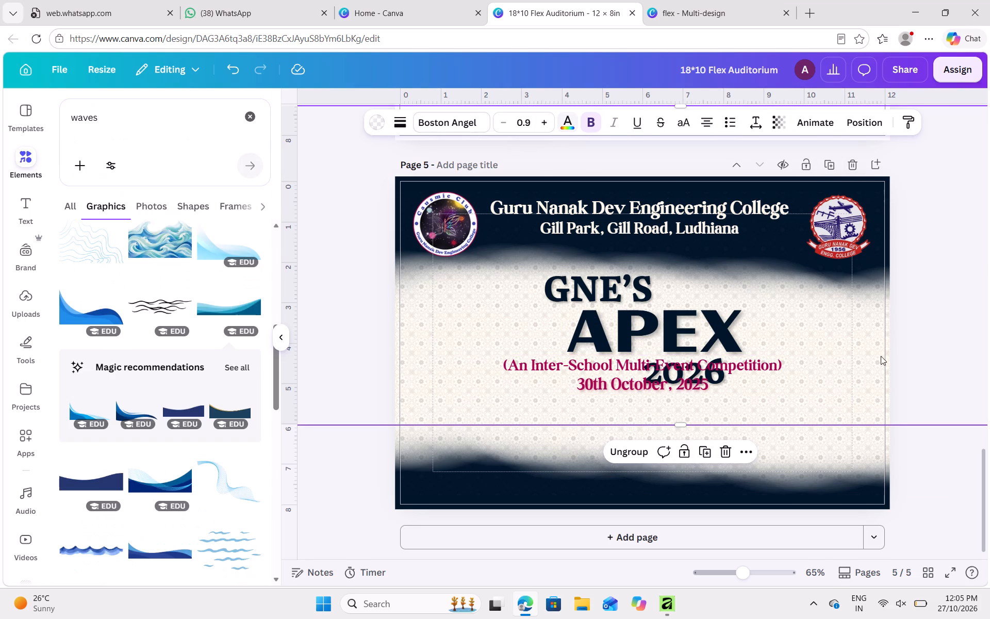
# Examine page 5's layers and background groups to locate the element that carries the navy colour.
pyautogui.click(857, 502)
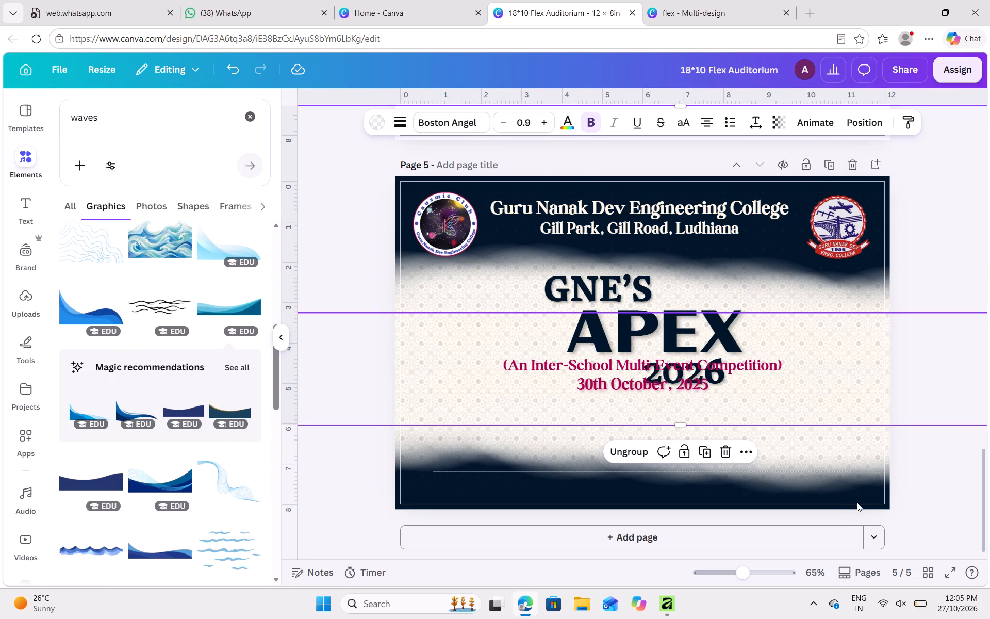
pyautogui.click(857, 493)
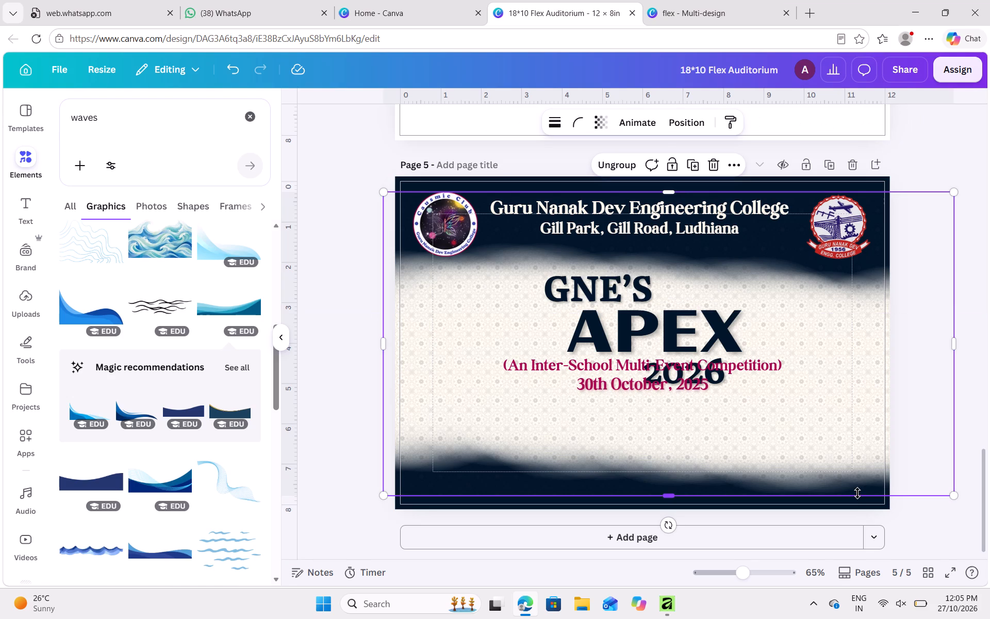
pyautogui.click(687, 117)
pyautogui.click(225, 136)
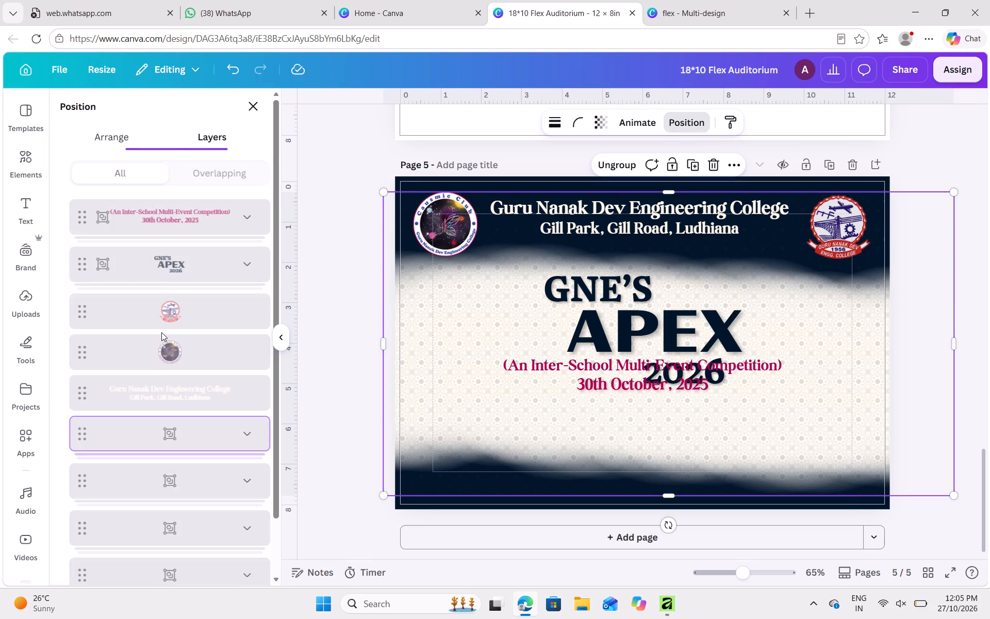
pyautogui.scroll(-9, 161, 332)
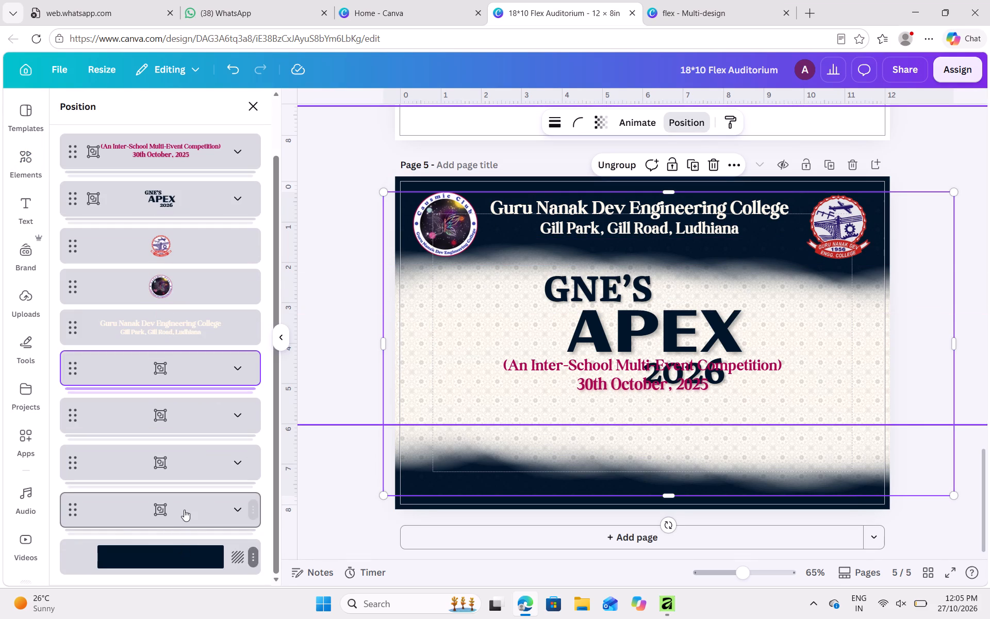
pyautogui.click(184, 509)
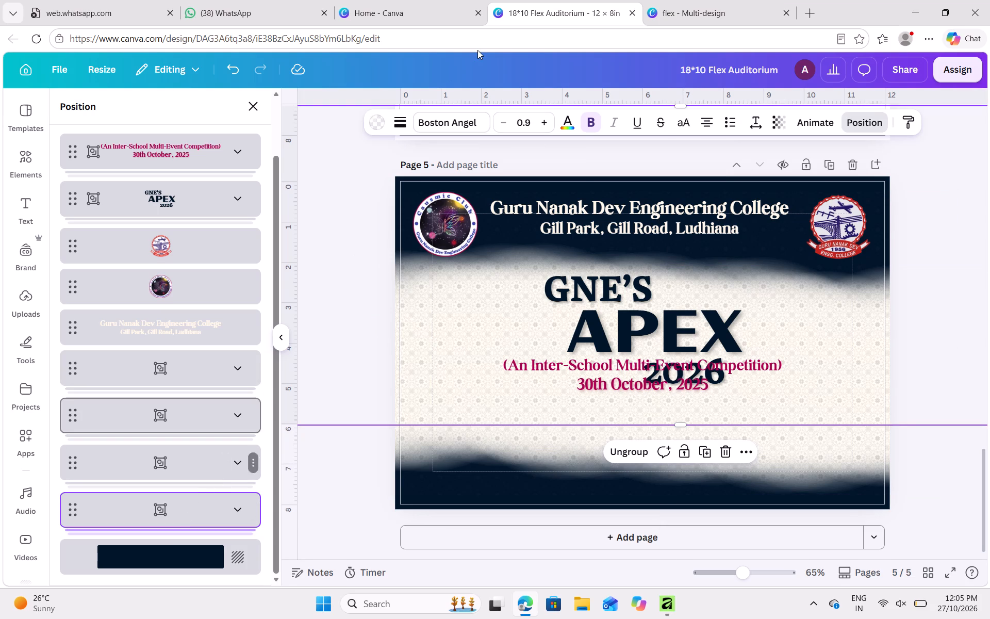
pyautogui.click(165, 453)
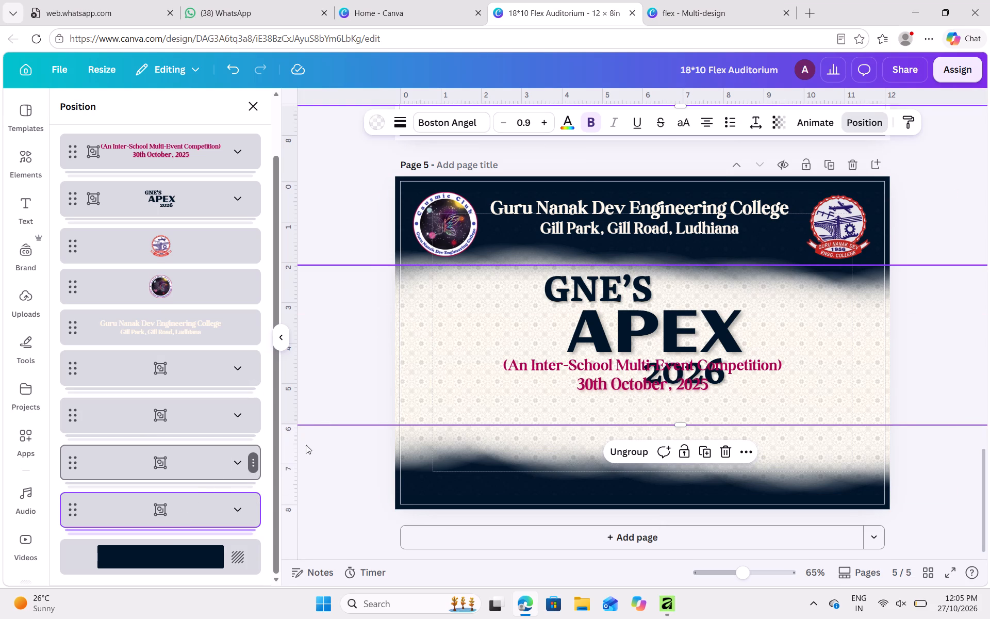
pyautogui.click(240, 461)
pyautogui.scroll(-1, 240, 461)
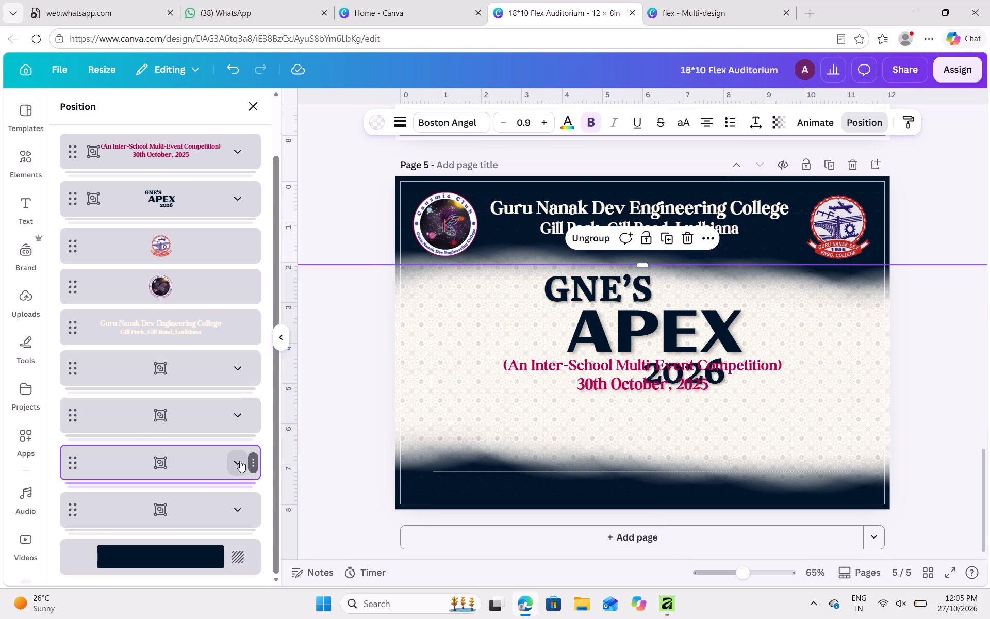
pyautogui.scroll(-1, 240, 461)
pyautogui.click(239, 462)
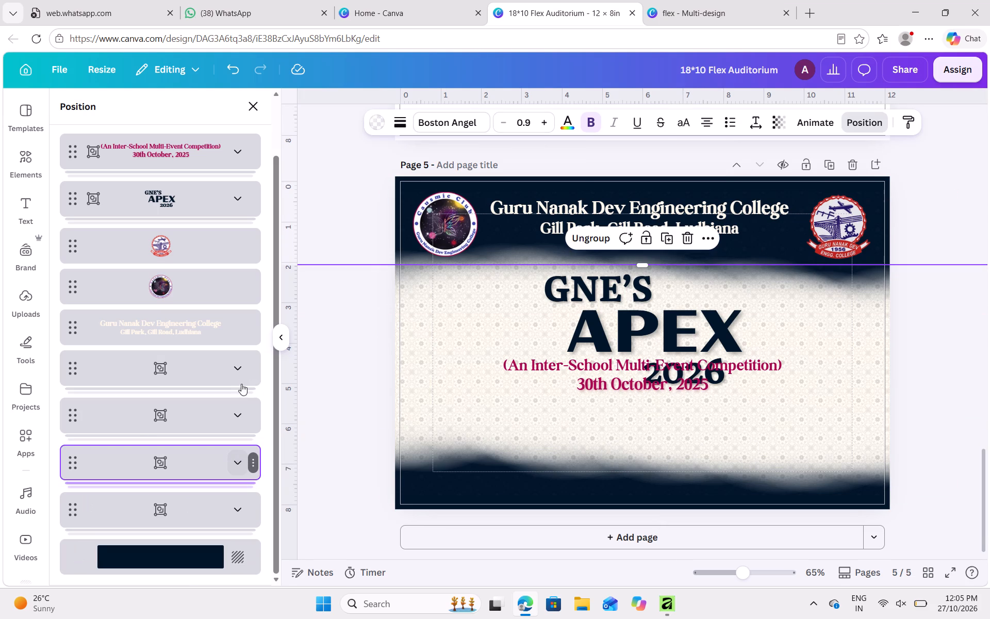
pyautogui.click(240, 371)
pyautogui.click(240, 371)
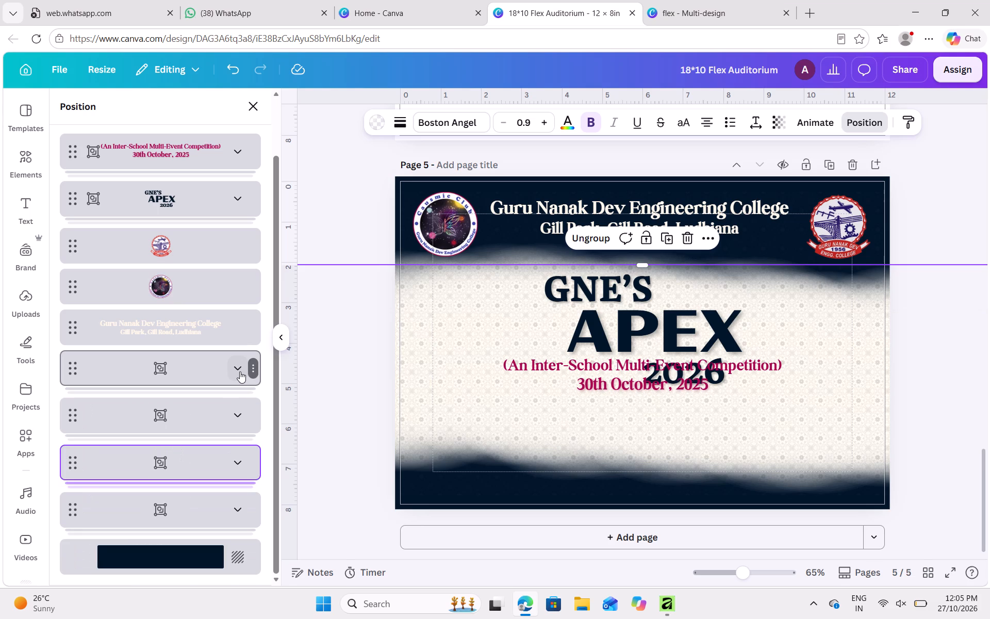
pyautogui.scroll(2, 217, 375)
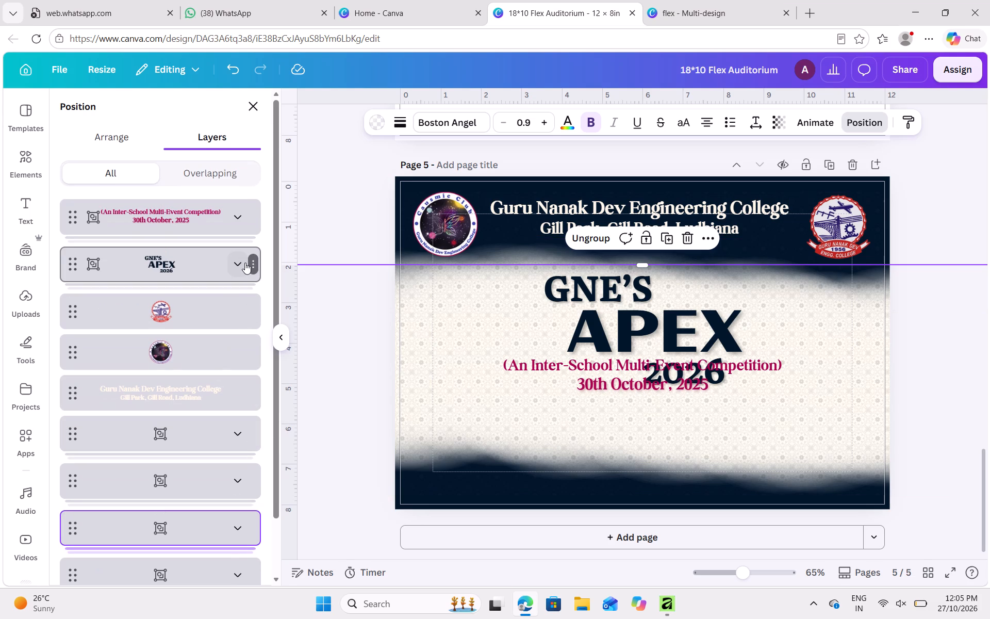
pyautogui.scroll(-1, 224, 369)
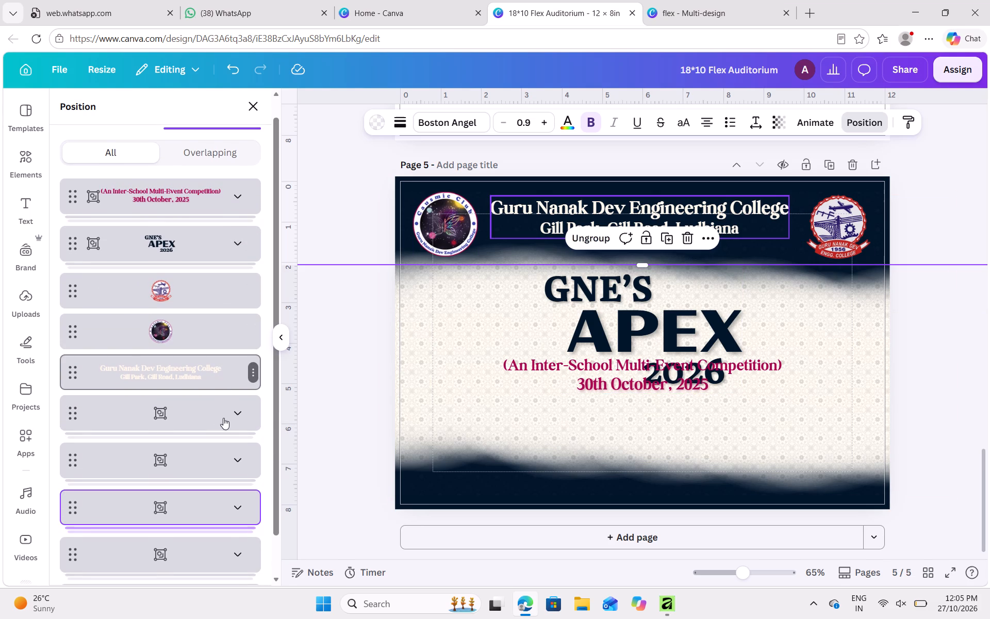
pyautogui.click(236, 417)
pyautogui.click(240, 412)
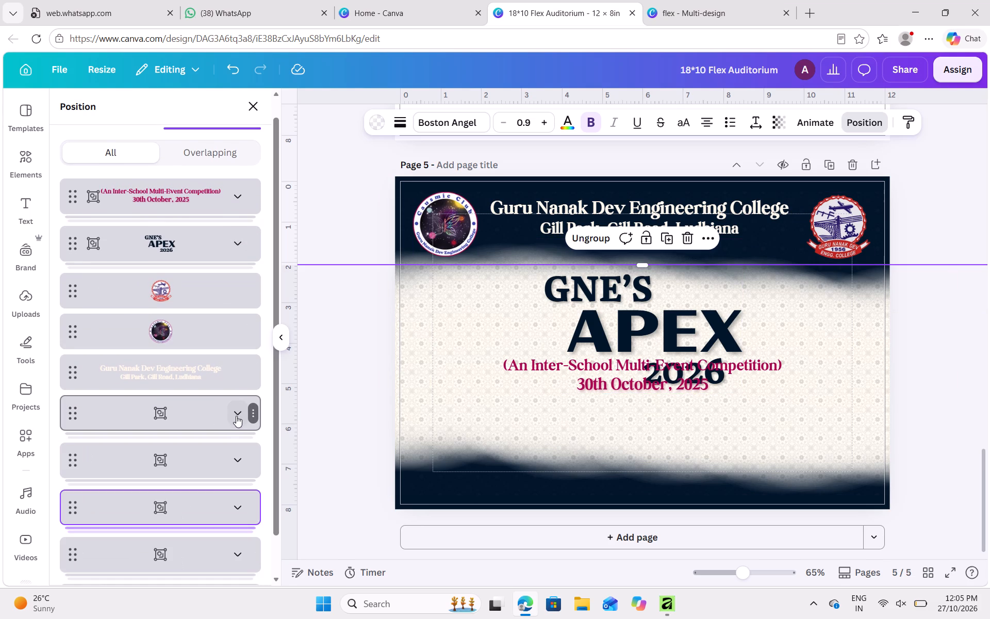
pyautogui.scroll(-8, 206, 505)
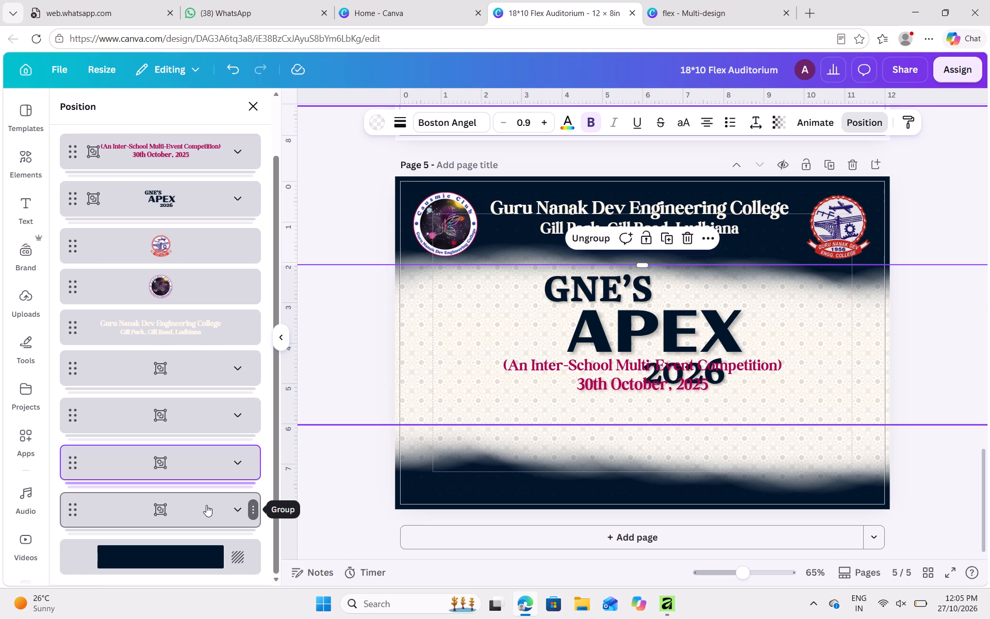
# Copy the navy colour code #01162B from the background of page 5.
pyautogui.click(208, 563)
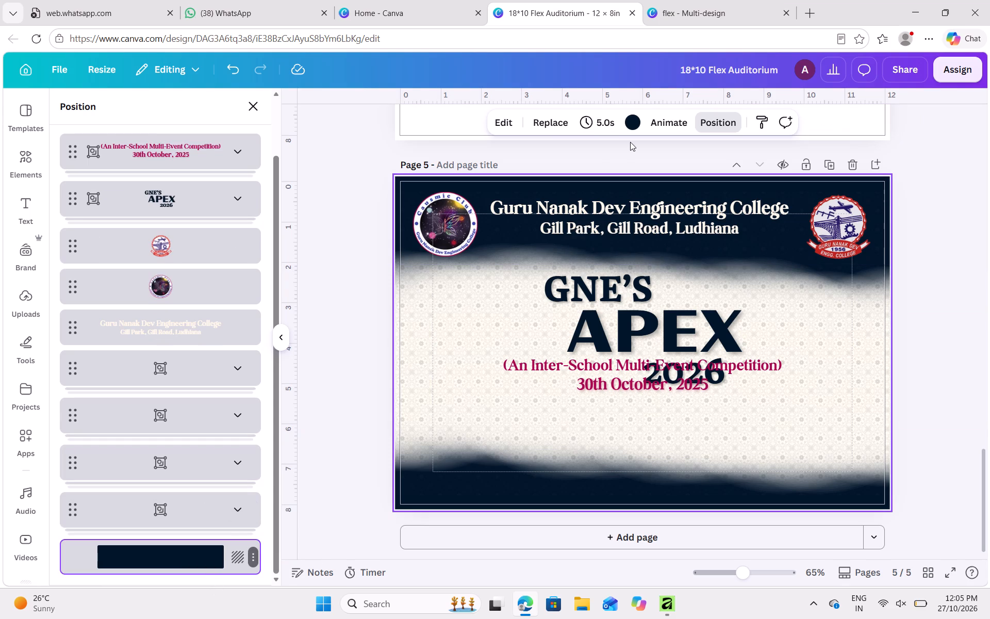
pyautogui.click(634, 123)
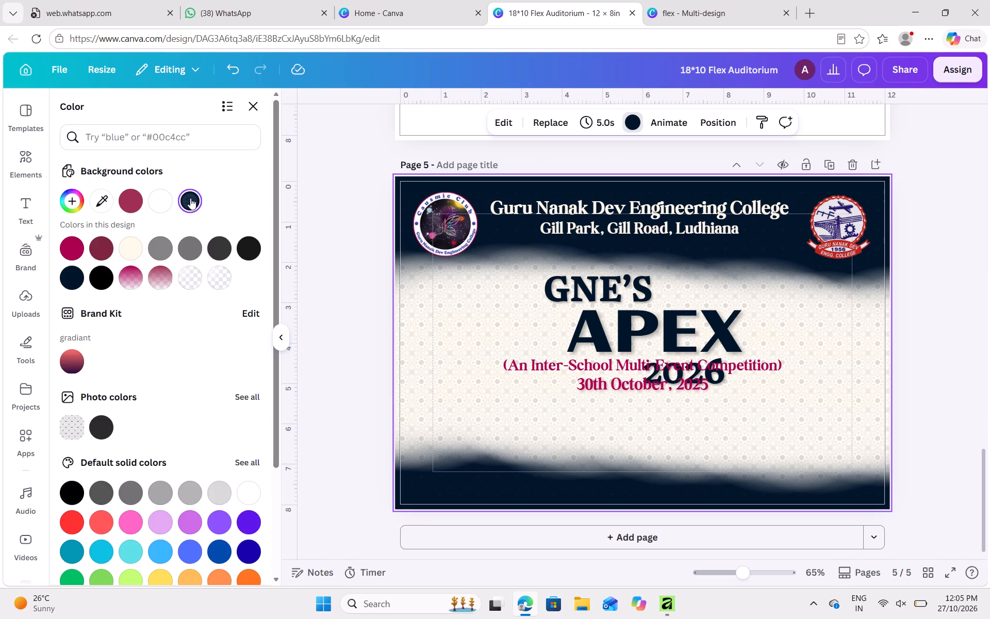
pyautogui.click(190, 200)
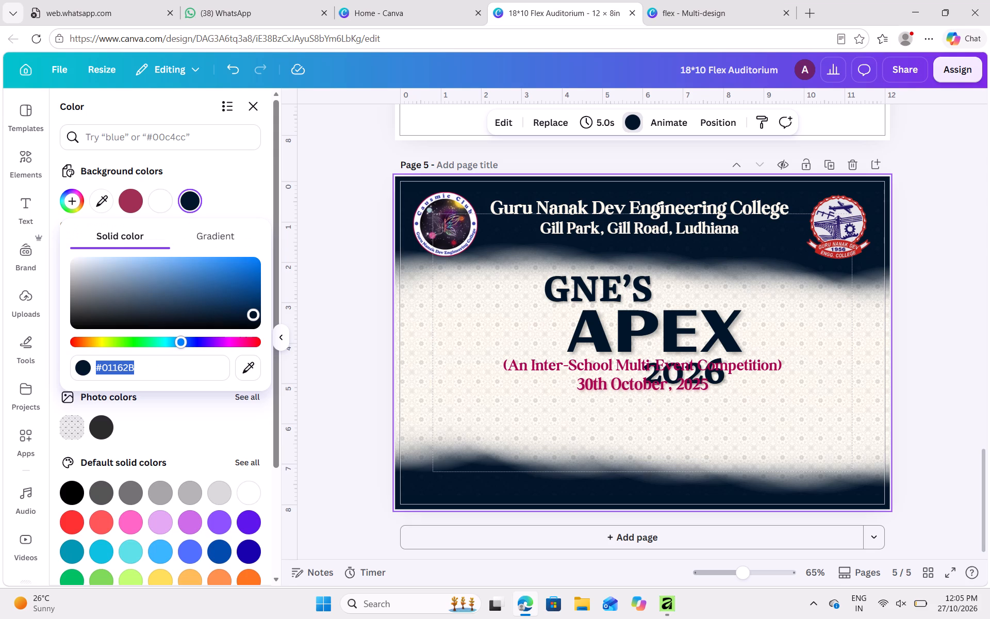
pyautogui.hotkey('ctrl', 'c')
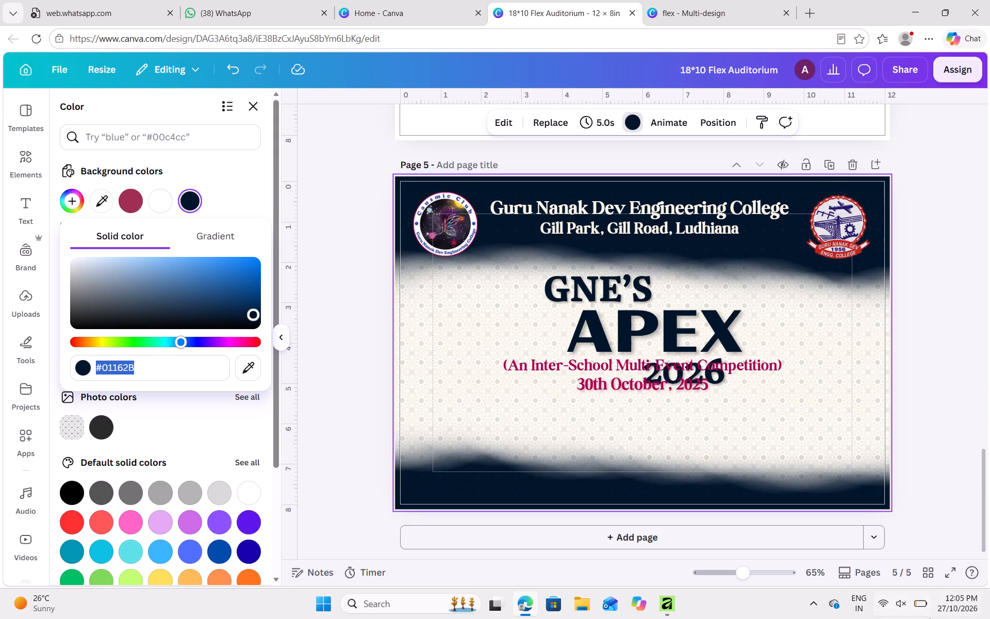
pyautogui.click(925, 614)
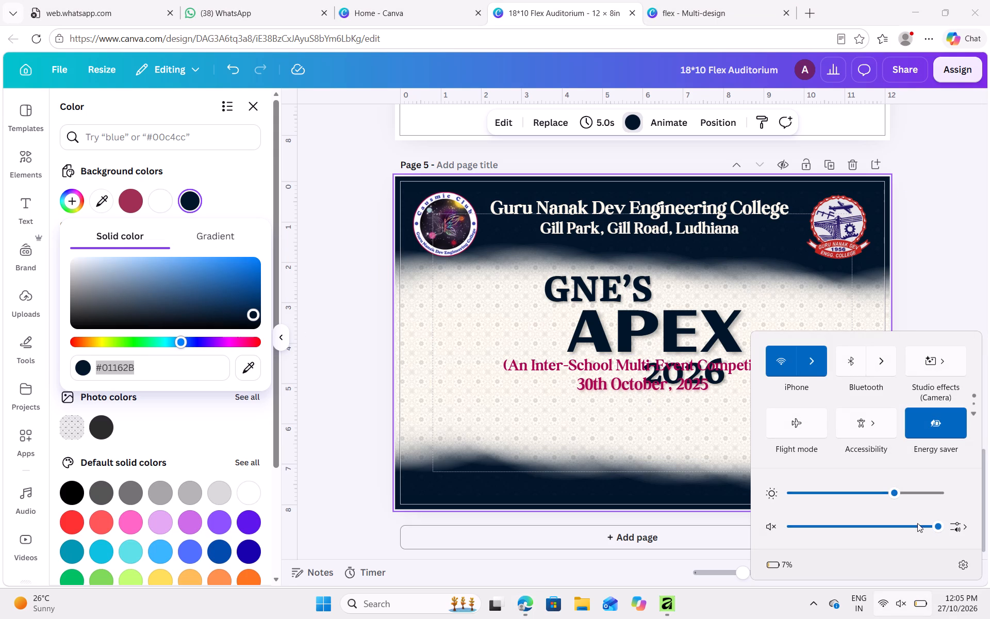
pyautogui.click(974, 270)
# Select the grouped competition subtitle and date text on page 5.
pyautogui.click(611, 382)
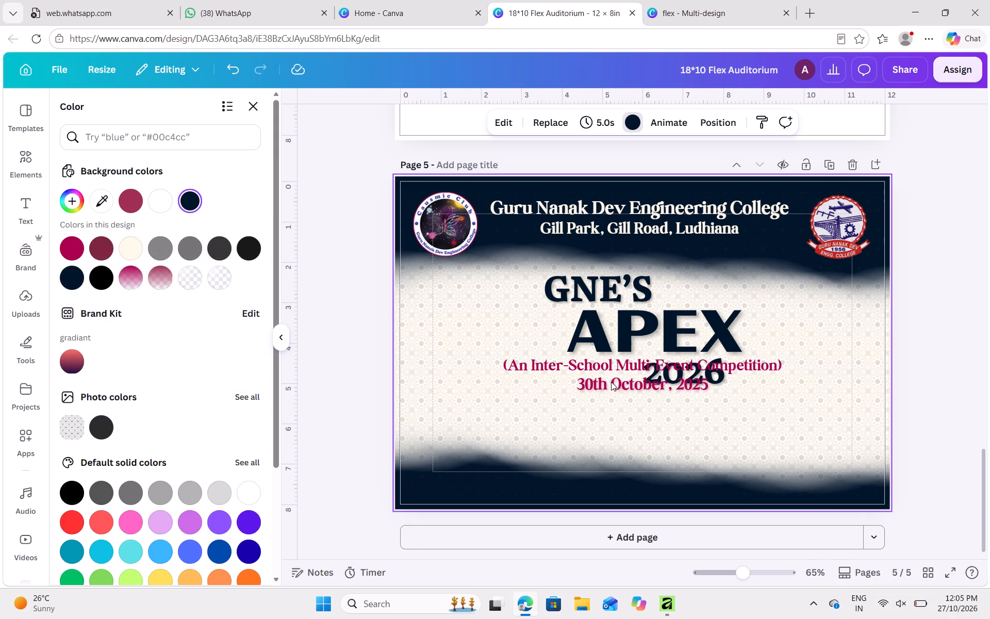
pyautogui.click(554, 333)
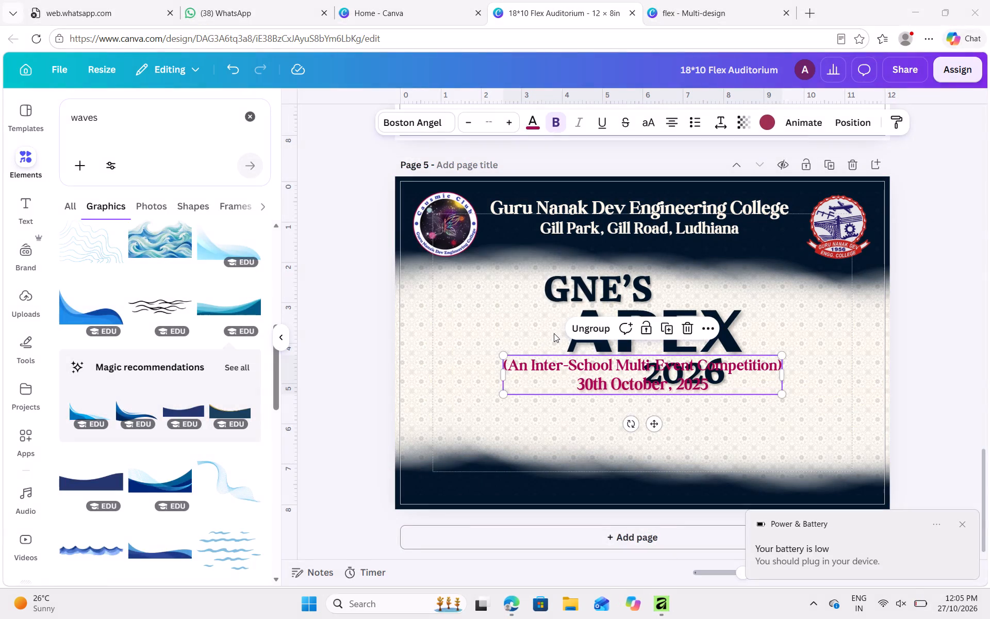
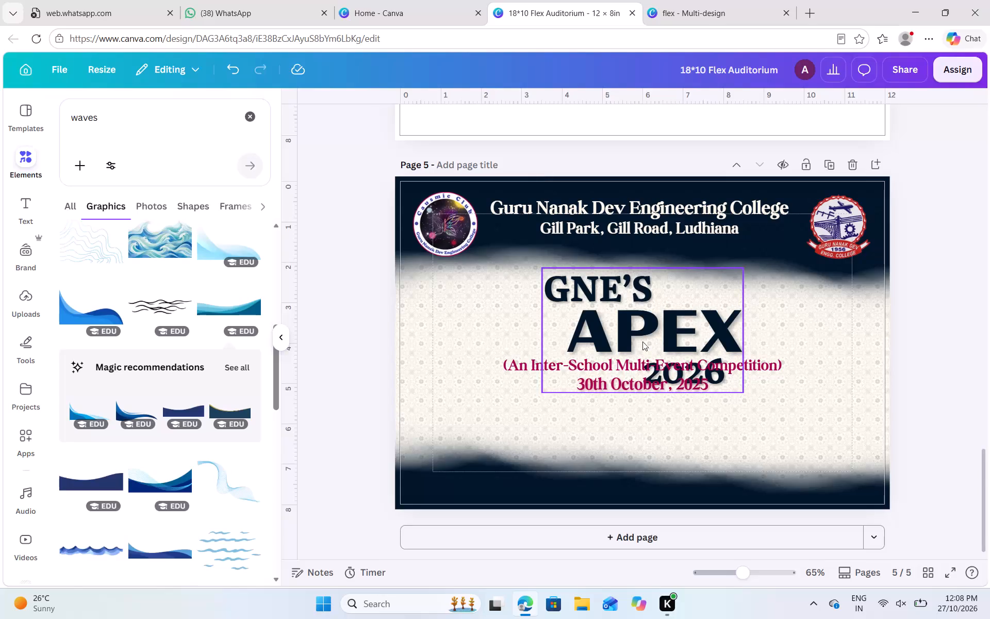
# Move the grouped competition subtitle and date text on page 5 down to just below the 2026 line.
pyautogui.click(641, 379)
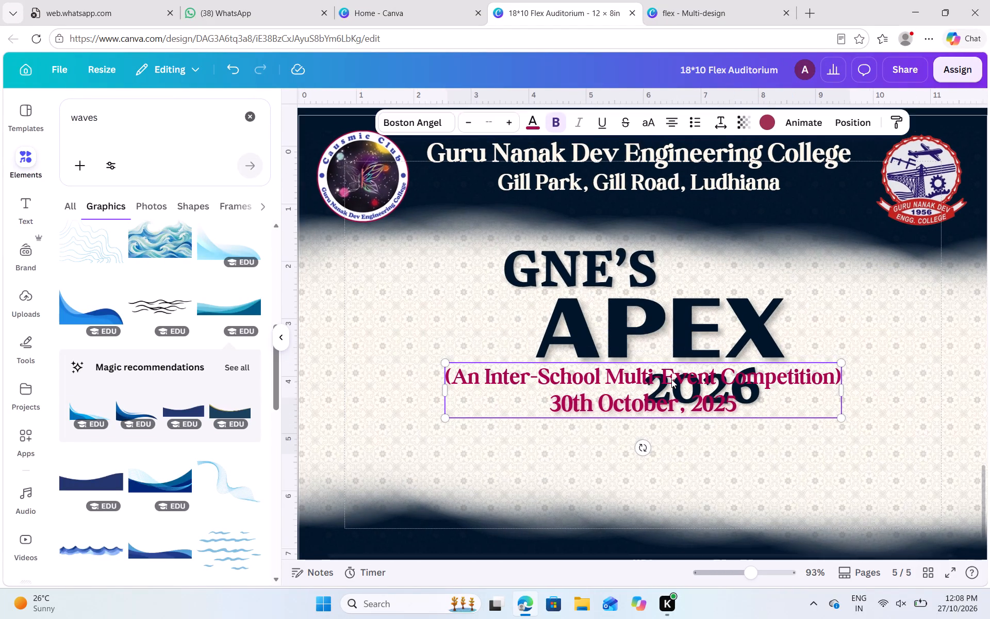
pyautogui.moveTo(665, 383); pyautogui.dragTo(668, 429)
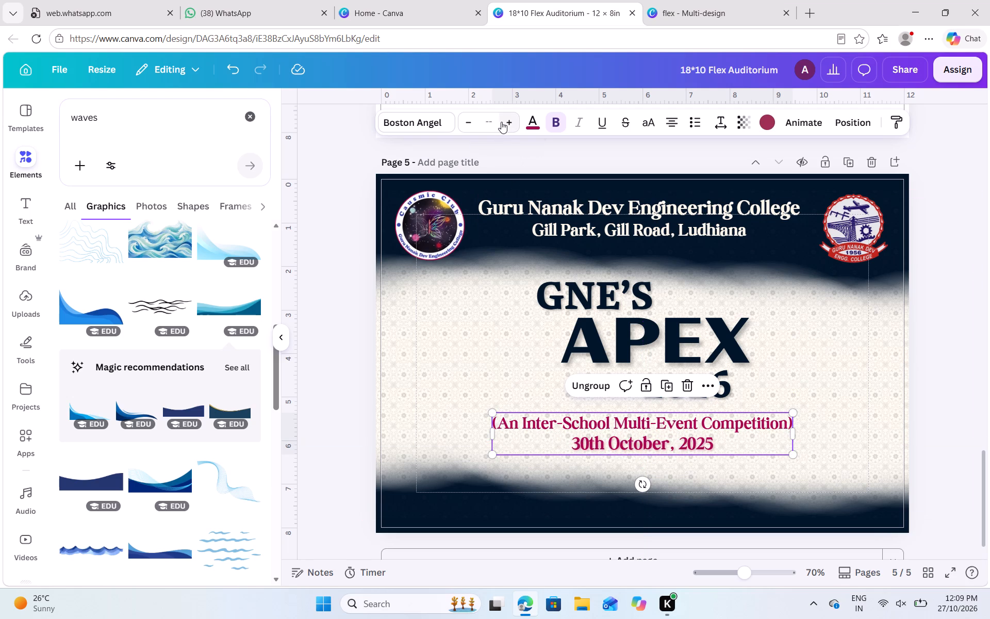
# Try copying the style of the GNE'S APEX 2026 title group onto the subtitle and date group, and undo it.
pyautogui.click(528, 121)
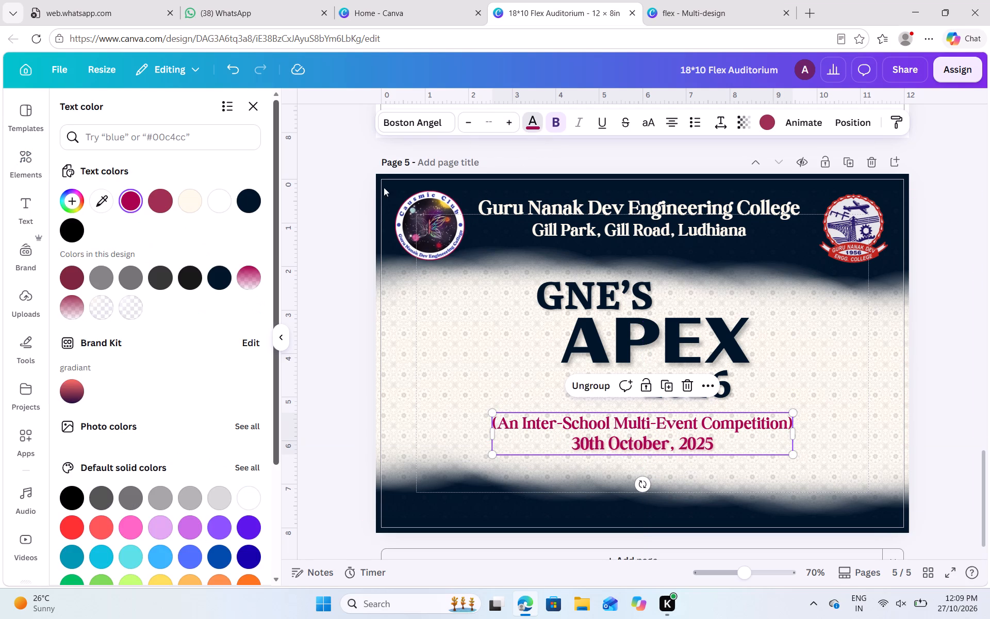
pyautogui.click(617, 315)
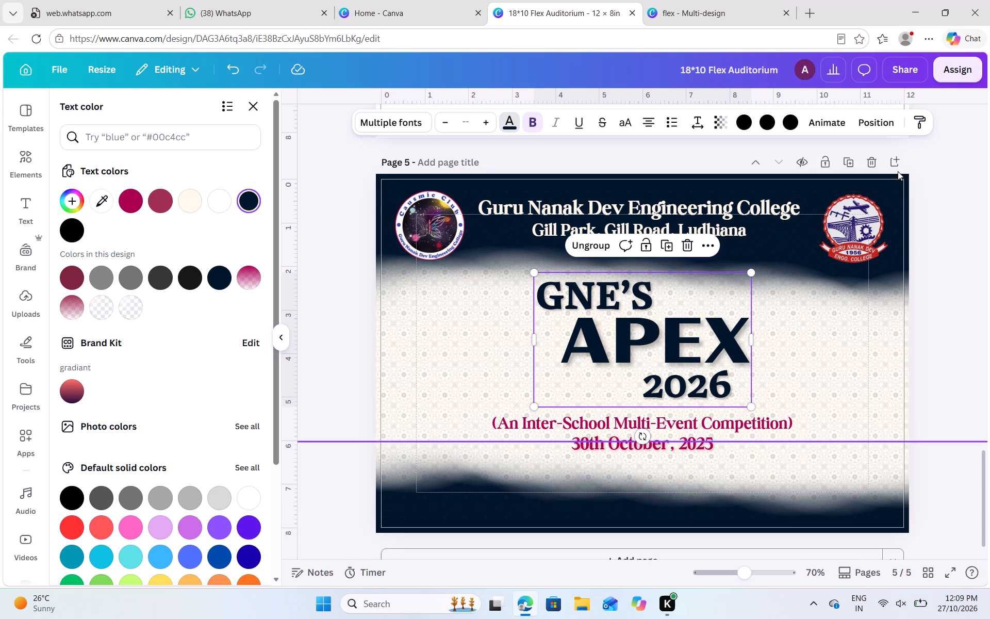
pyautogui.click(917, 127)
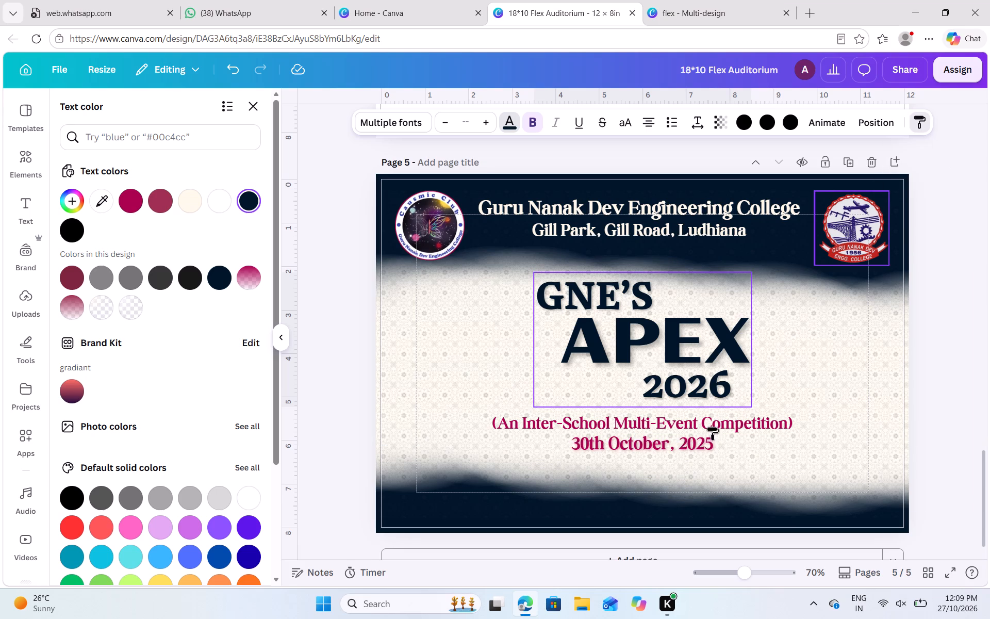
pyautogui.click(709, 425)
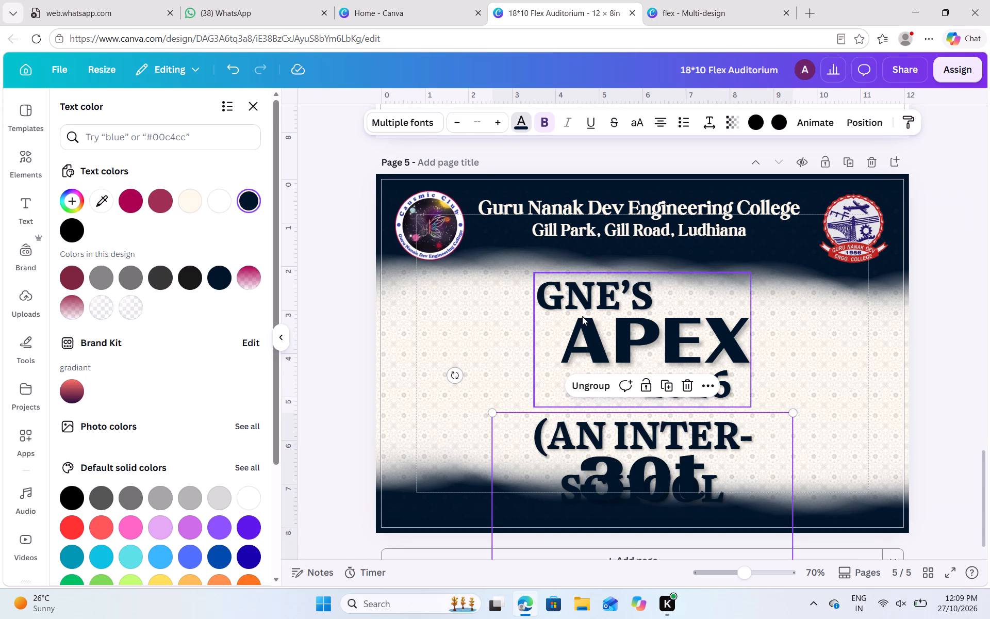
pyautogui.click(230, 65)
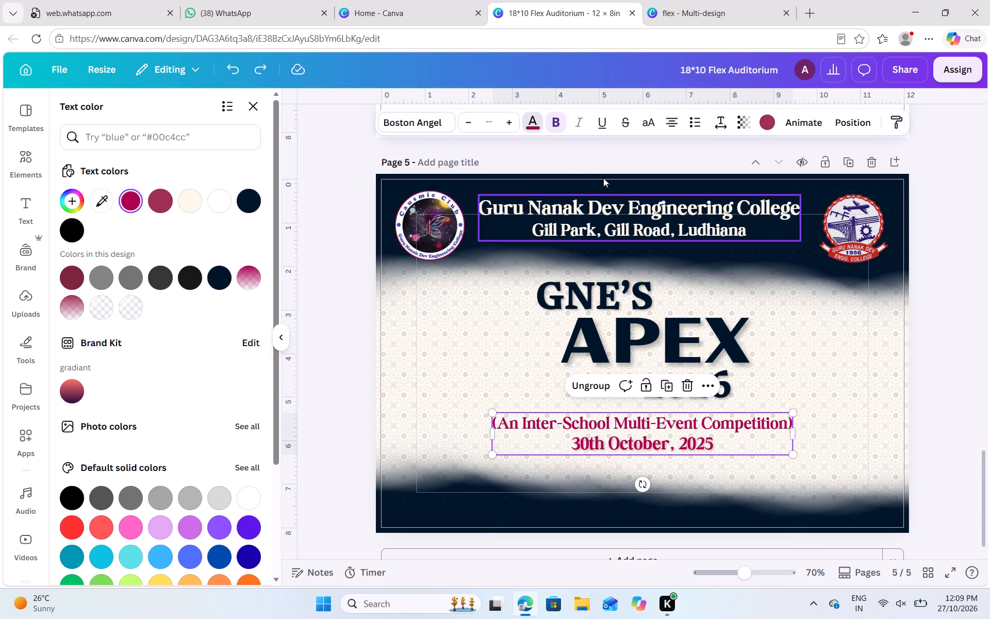
# Copy the navy colour code #01162B from page 5's background layer.
pyautogui.click(533, 127)
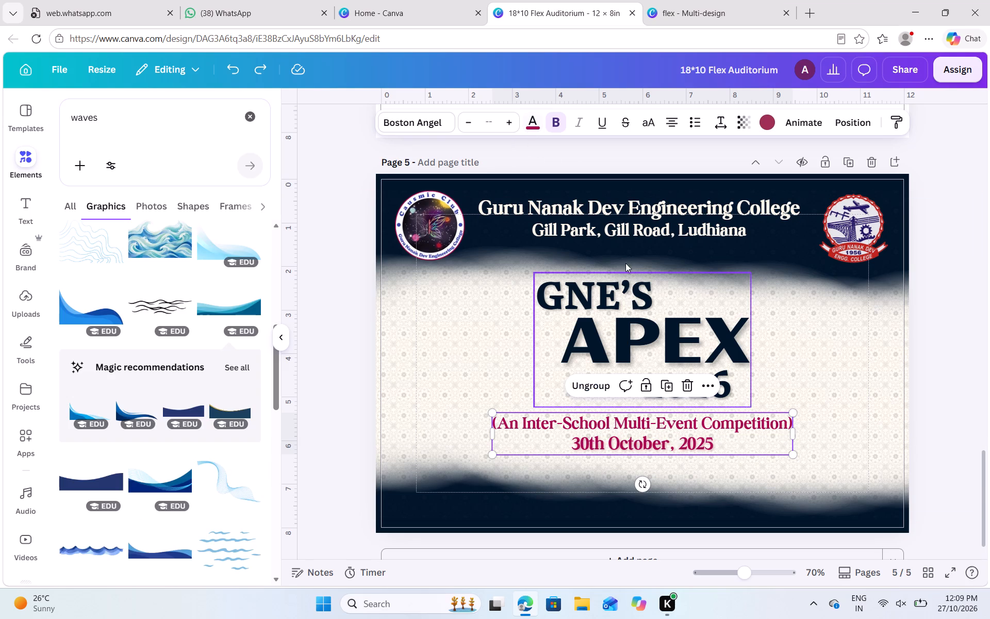
pyautogui.click(630, 180)
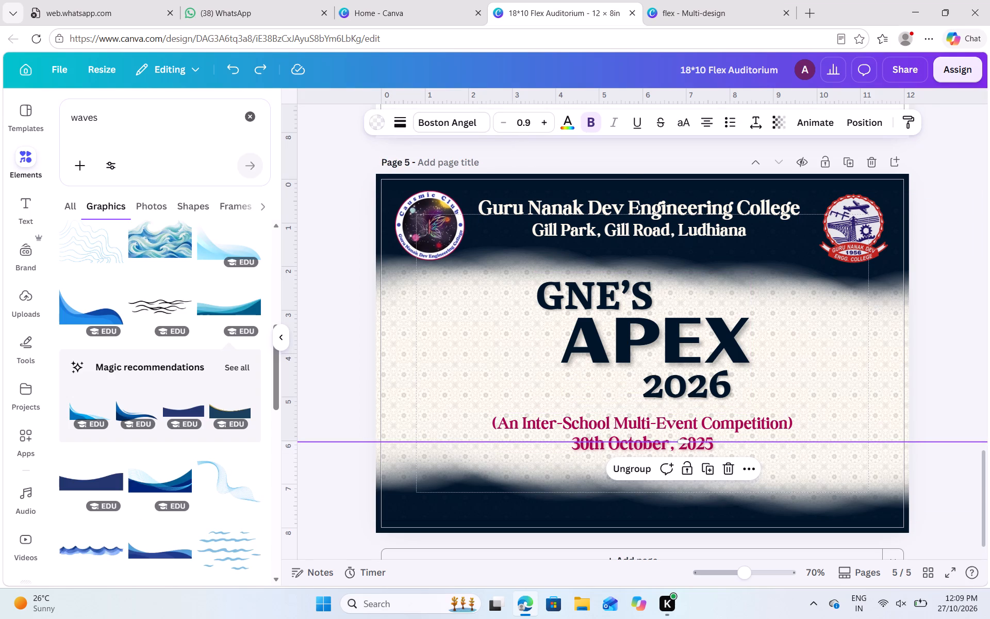
pyautogui.click(366, 171)
pyautogui.click(391, 216)
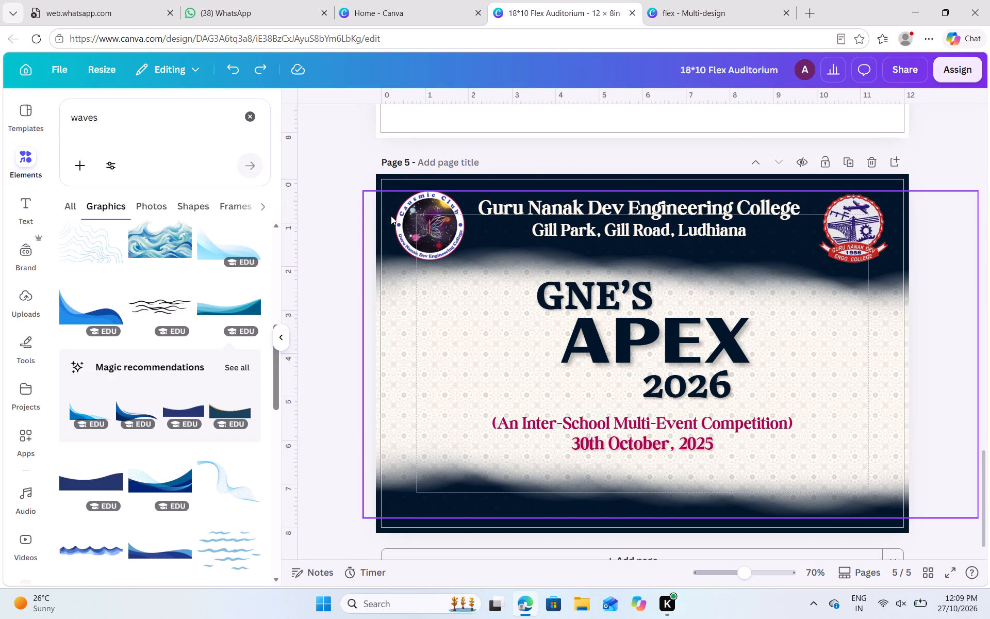
pyautogui.click(696, 124)
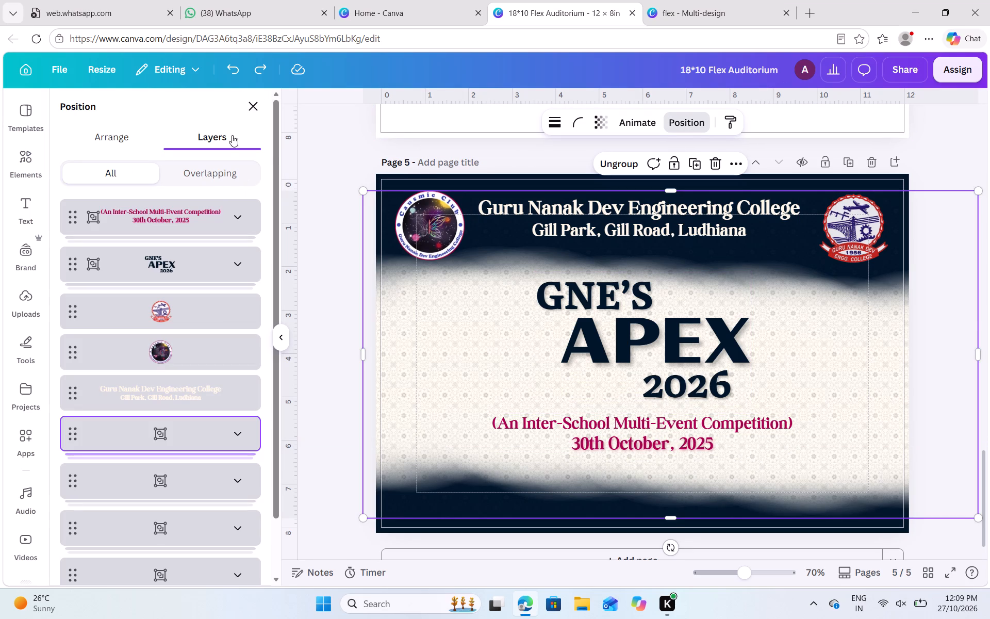
pyautogui.scroll(-8, 167, 419)
pyautogui.click(197, 566)
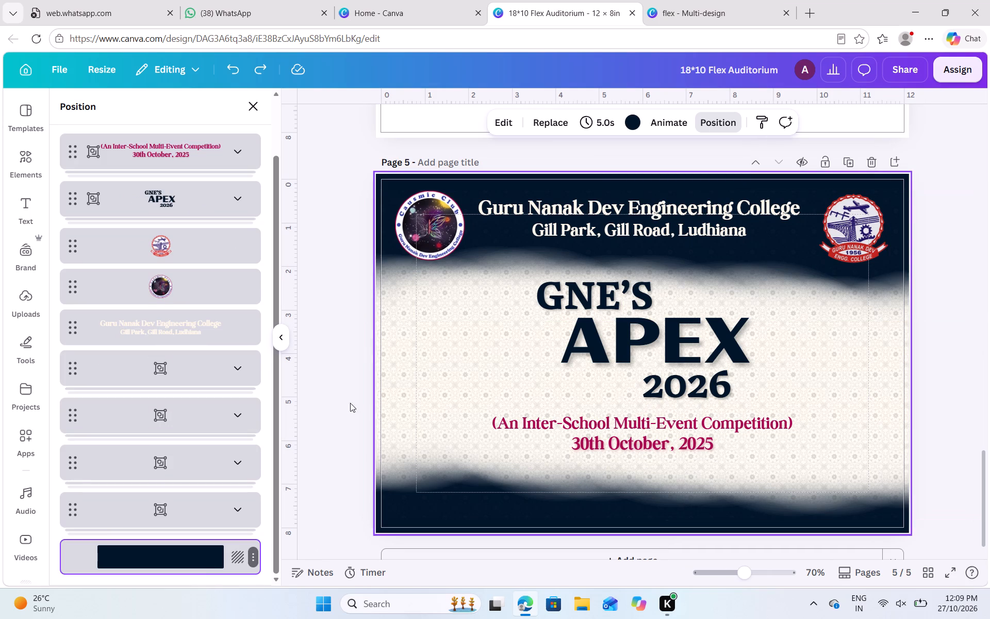
pyautogui.click(633, 125)
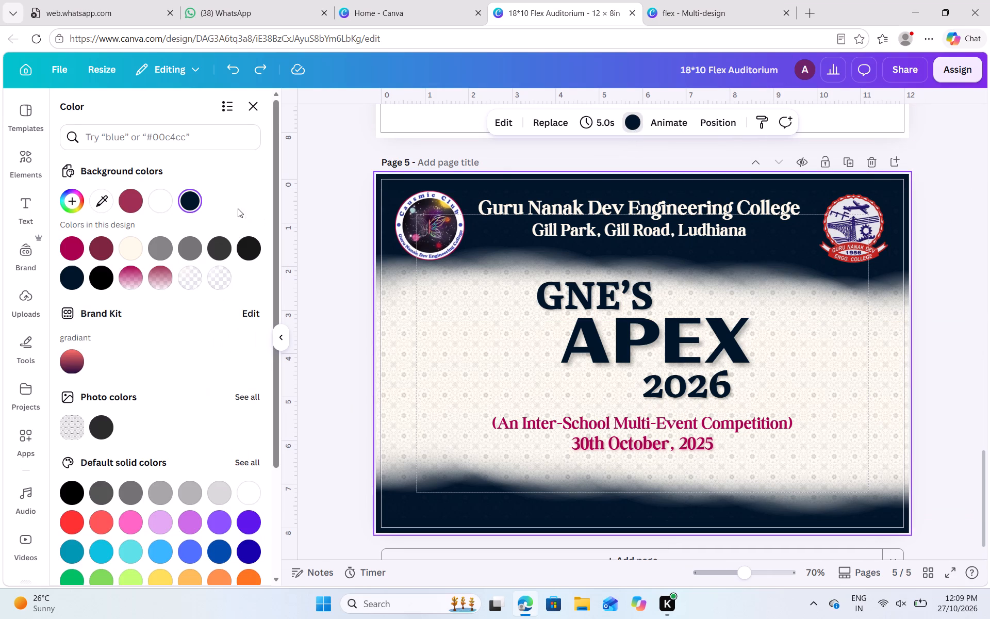
pyautogui.click(186, 201)
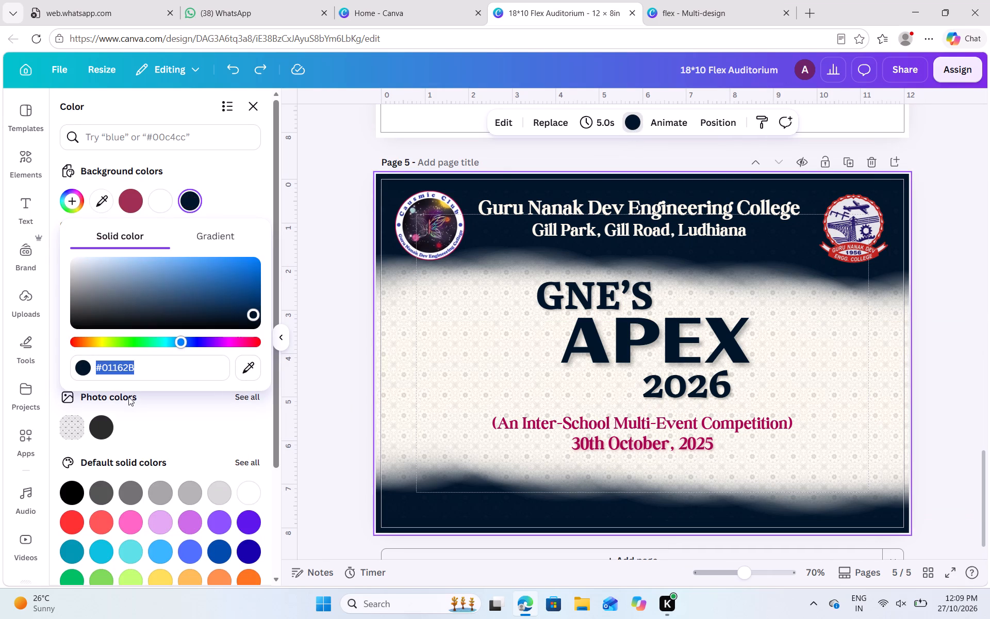
pyautogui.hotkey('ctrl', 'c')
# Set the text colour of the competition subtitle and date group to the copied navy #01162B.
pyautogui.click(558, 429)
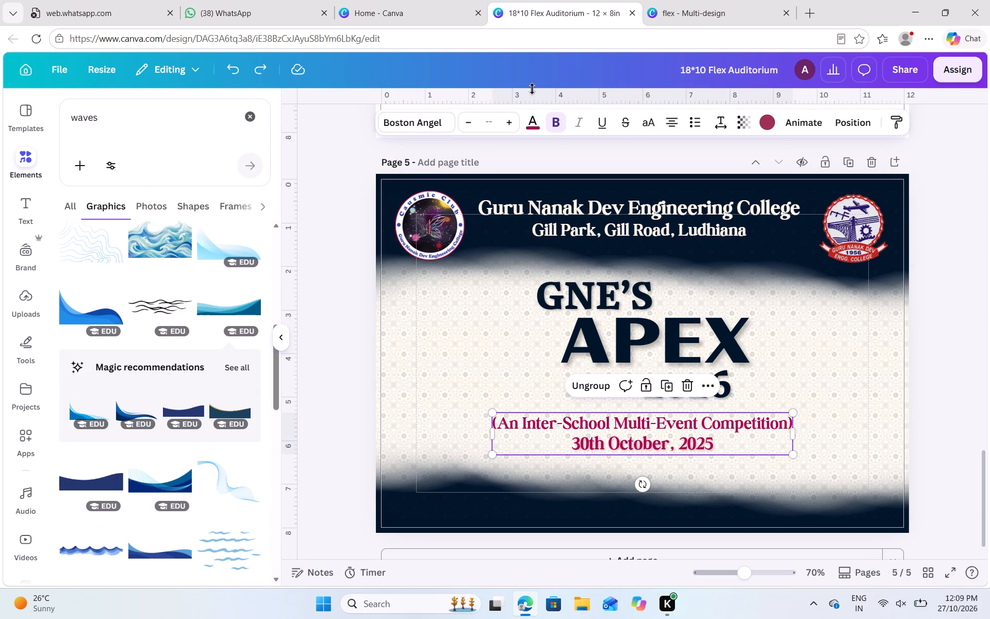
pyautogui.click(534, 119)
pyautogui.click(181, 143)
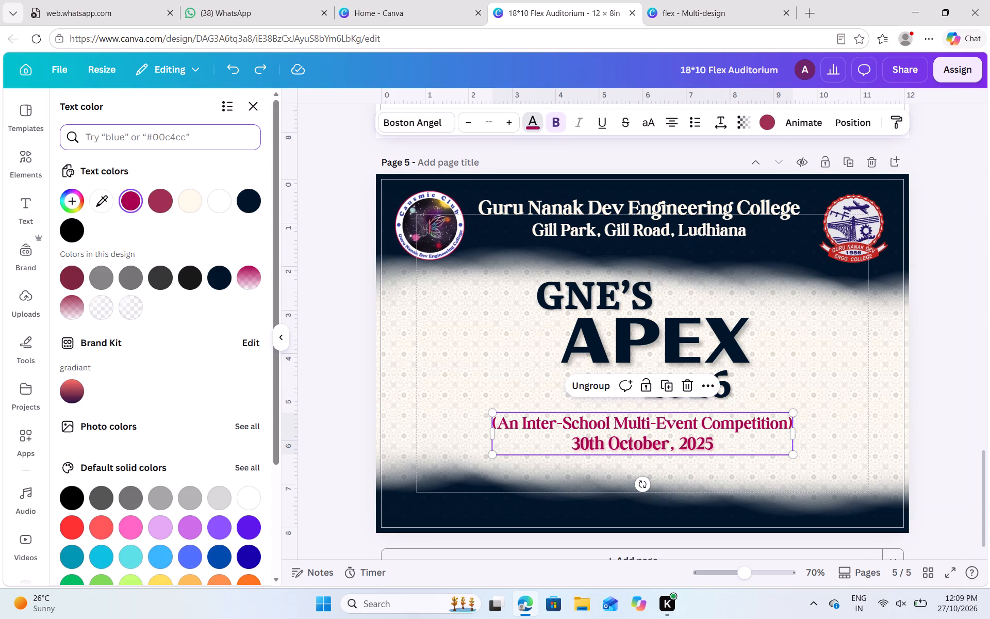
pyautogui.hotkey('ctrl', 'v')
pyautogui.click(69, 193)
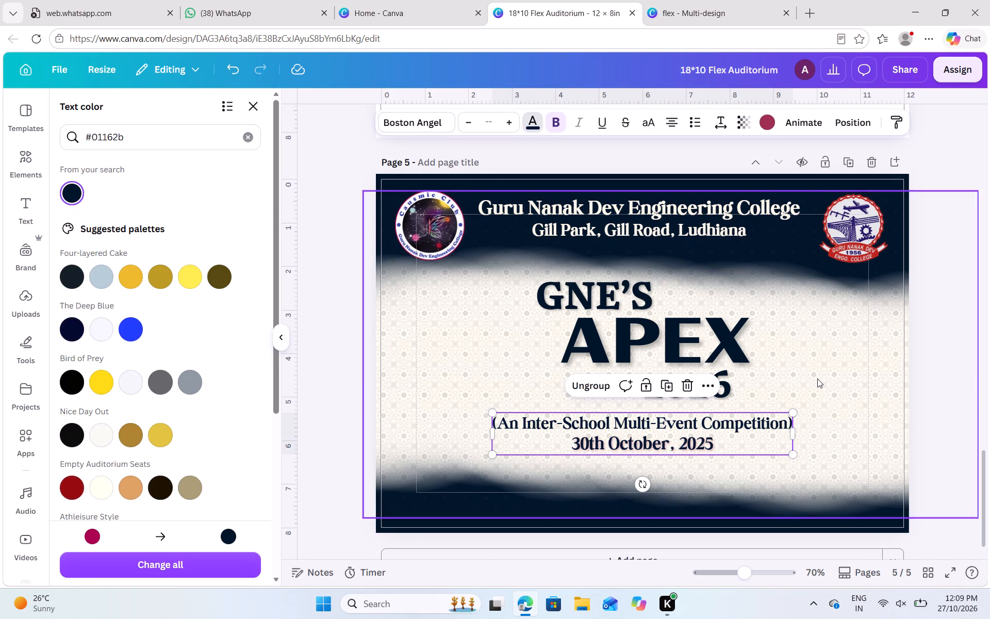
pyautogui.doubleClick(953, 356)
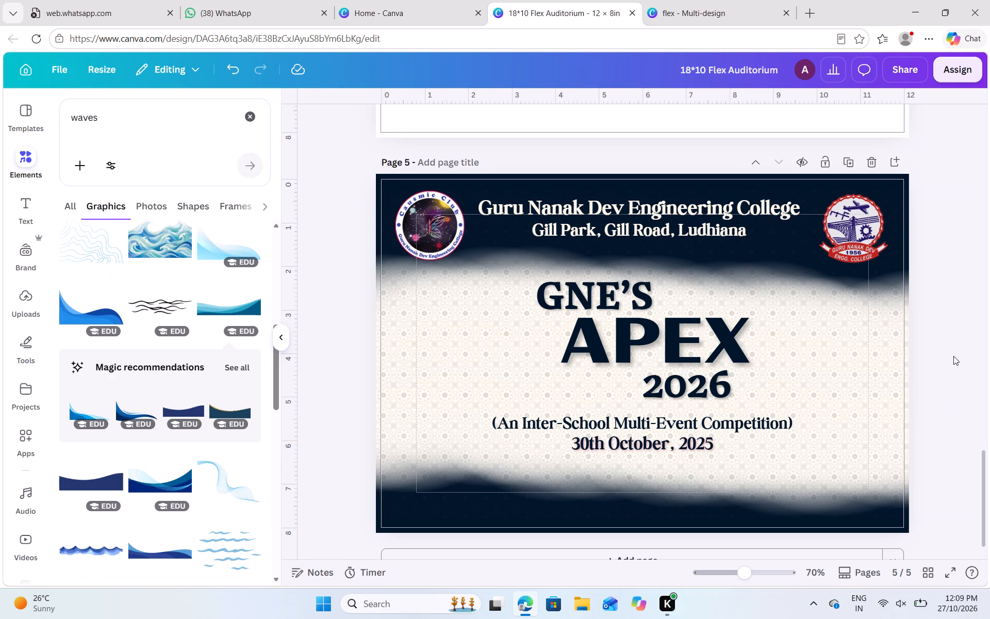
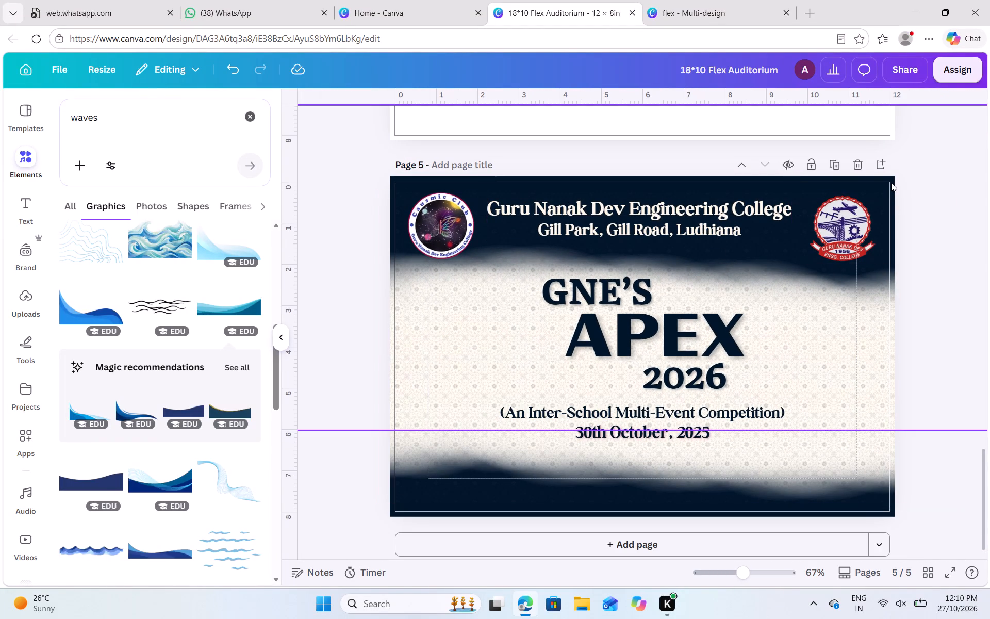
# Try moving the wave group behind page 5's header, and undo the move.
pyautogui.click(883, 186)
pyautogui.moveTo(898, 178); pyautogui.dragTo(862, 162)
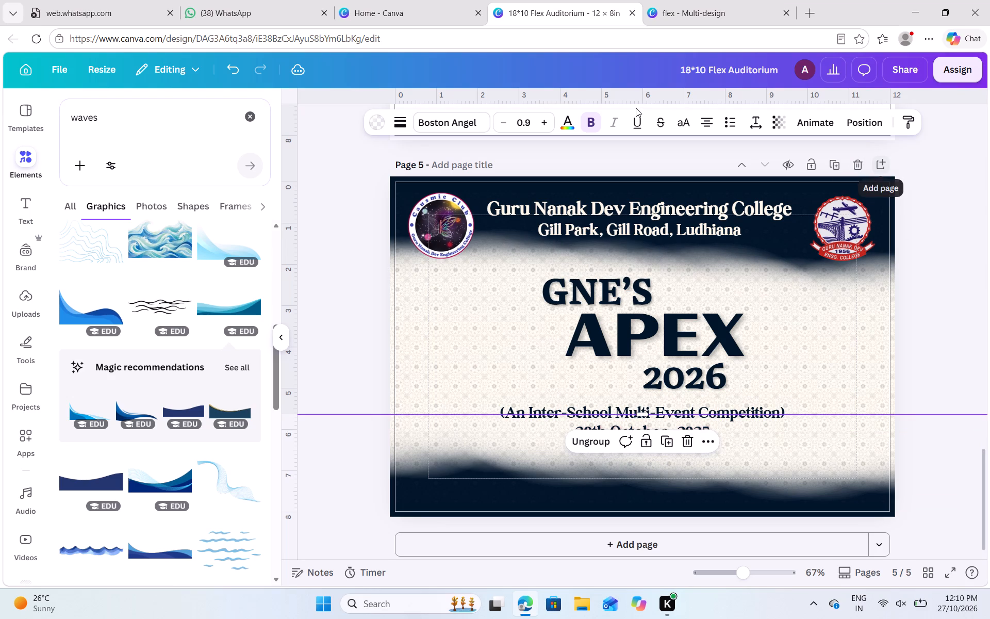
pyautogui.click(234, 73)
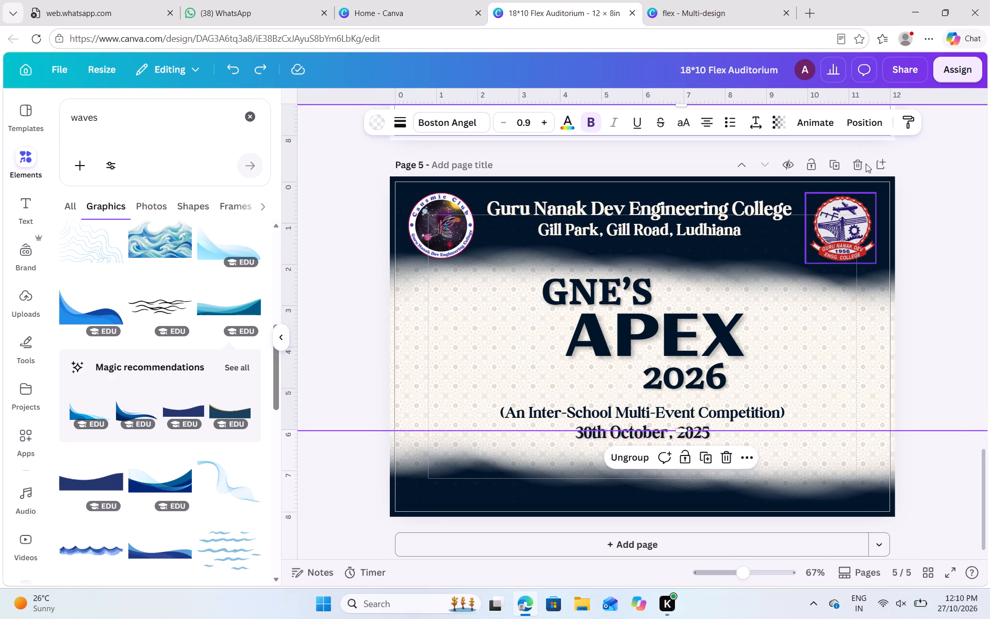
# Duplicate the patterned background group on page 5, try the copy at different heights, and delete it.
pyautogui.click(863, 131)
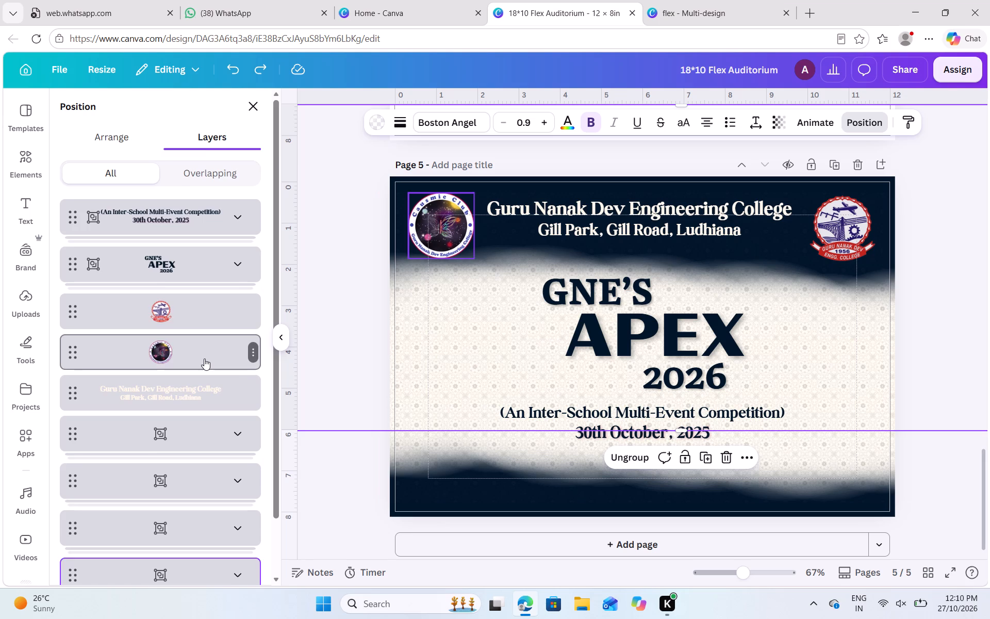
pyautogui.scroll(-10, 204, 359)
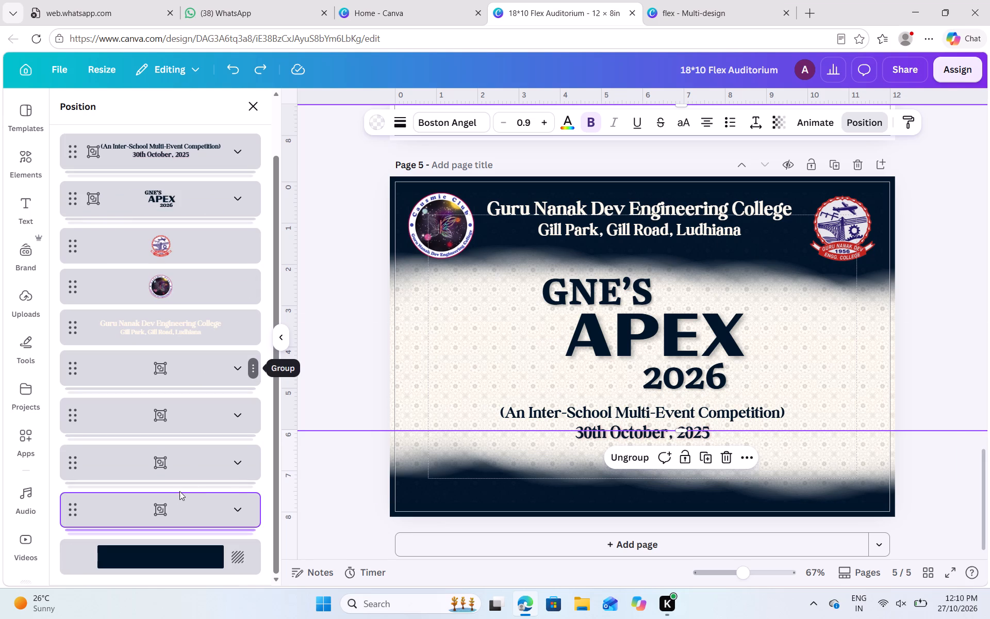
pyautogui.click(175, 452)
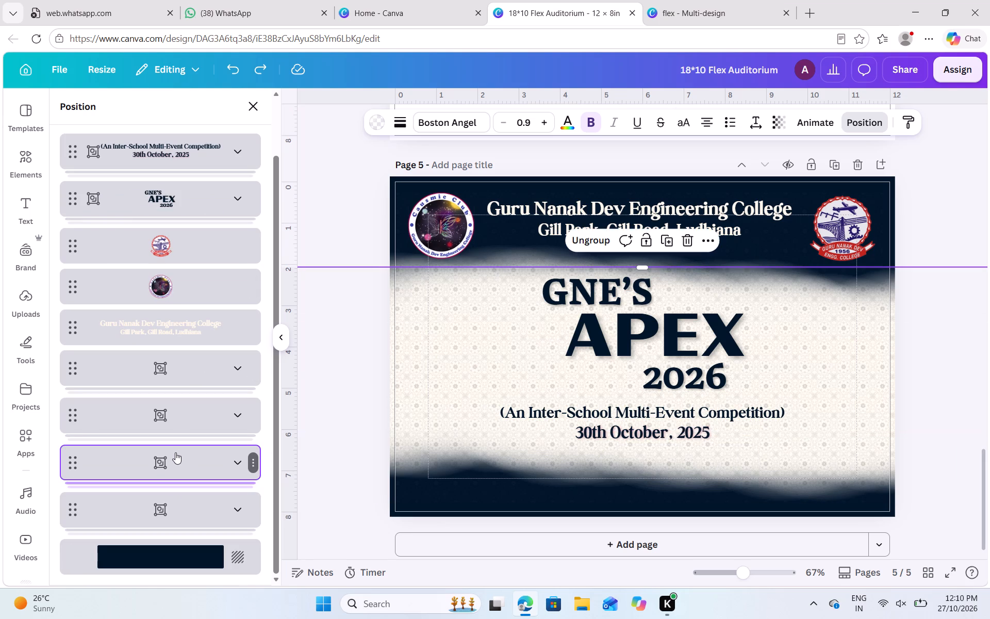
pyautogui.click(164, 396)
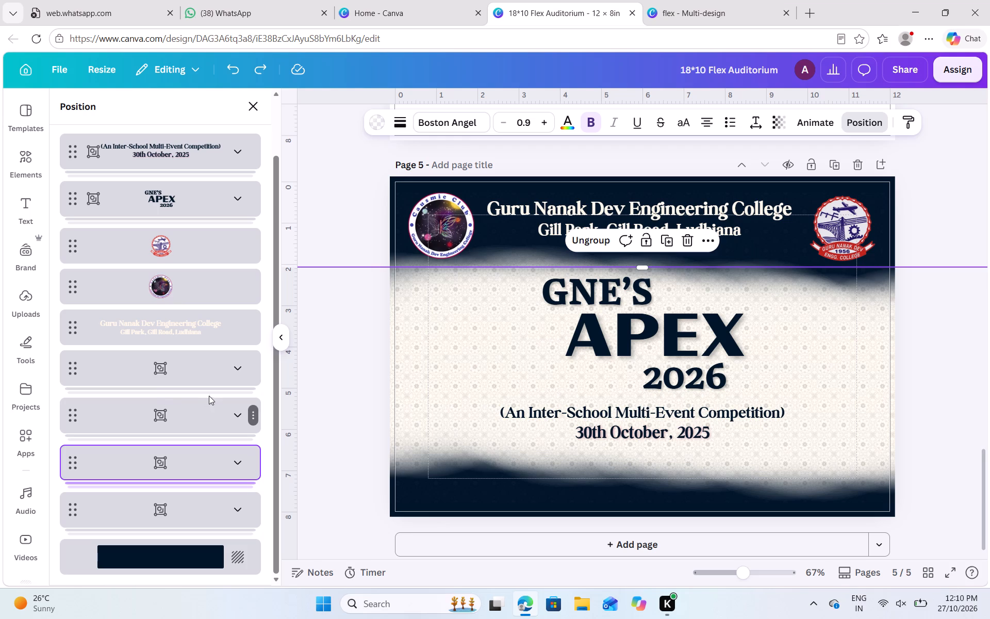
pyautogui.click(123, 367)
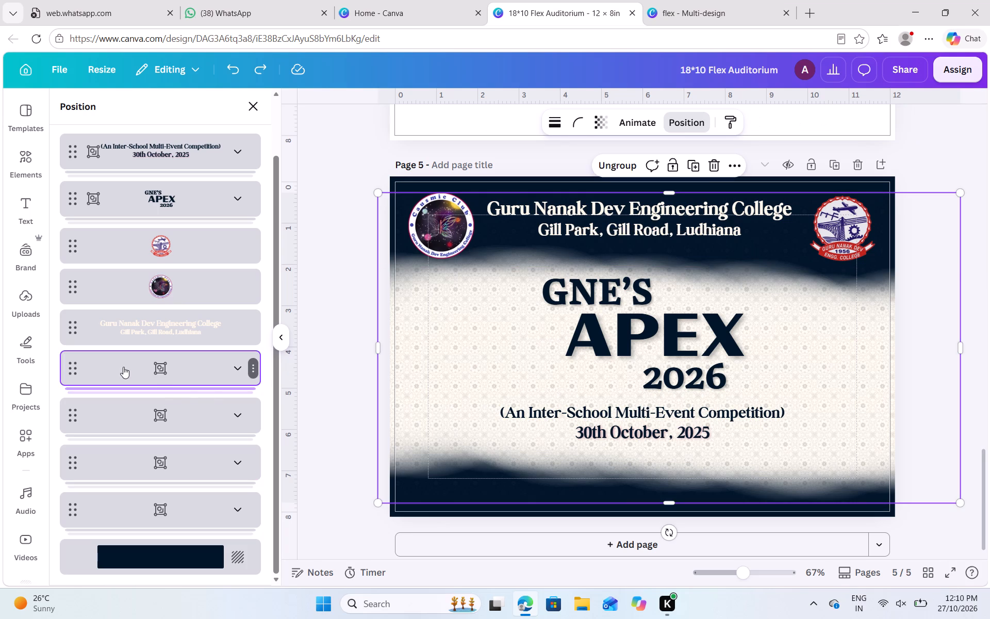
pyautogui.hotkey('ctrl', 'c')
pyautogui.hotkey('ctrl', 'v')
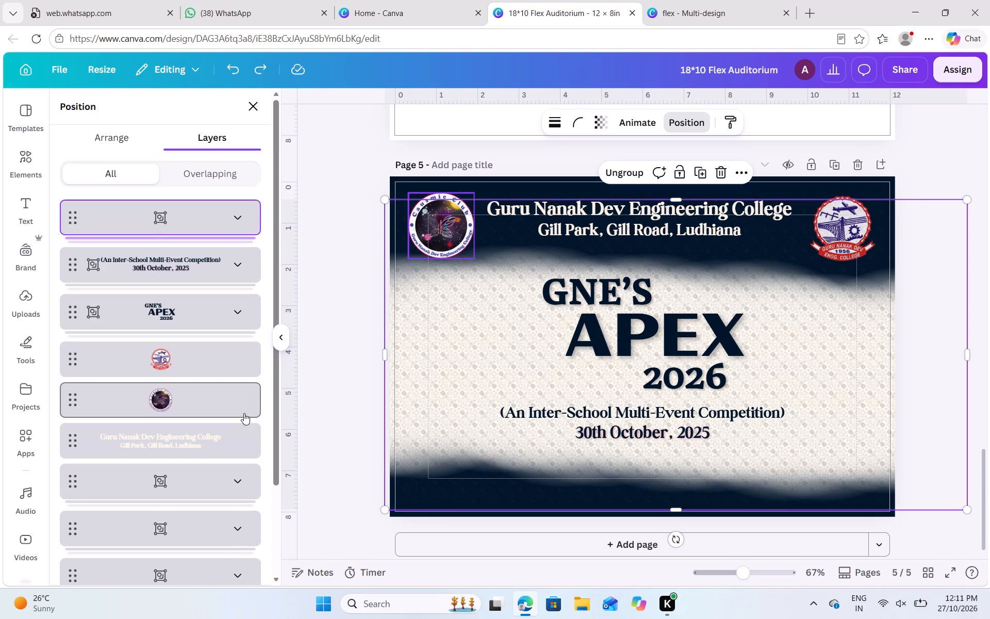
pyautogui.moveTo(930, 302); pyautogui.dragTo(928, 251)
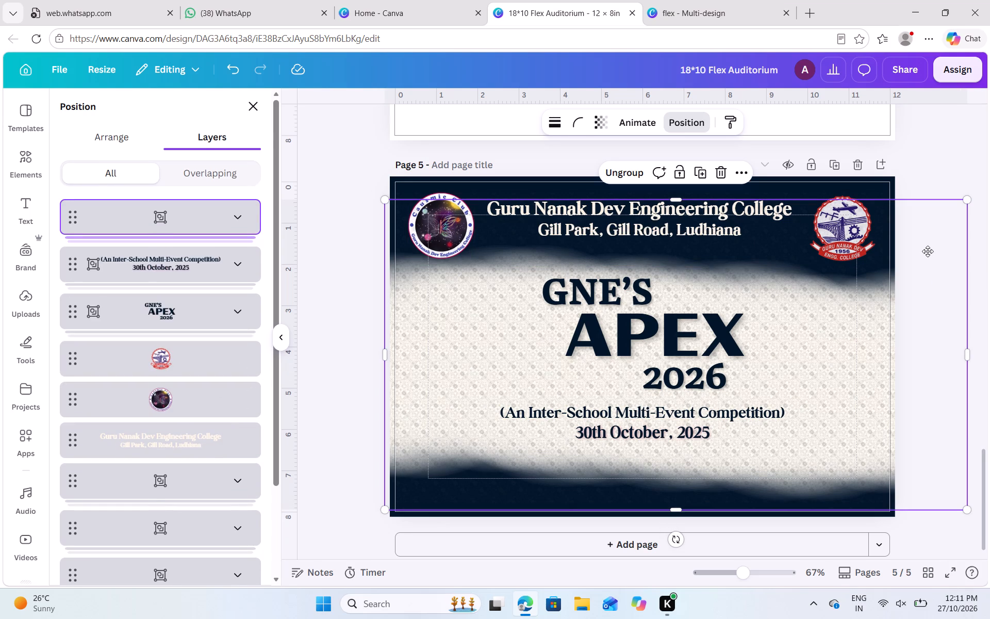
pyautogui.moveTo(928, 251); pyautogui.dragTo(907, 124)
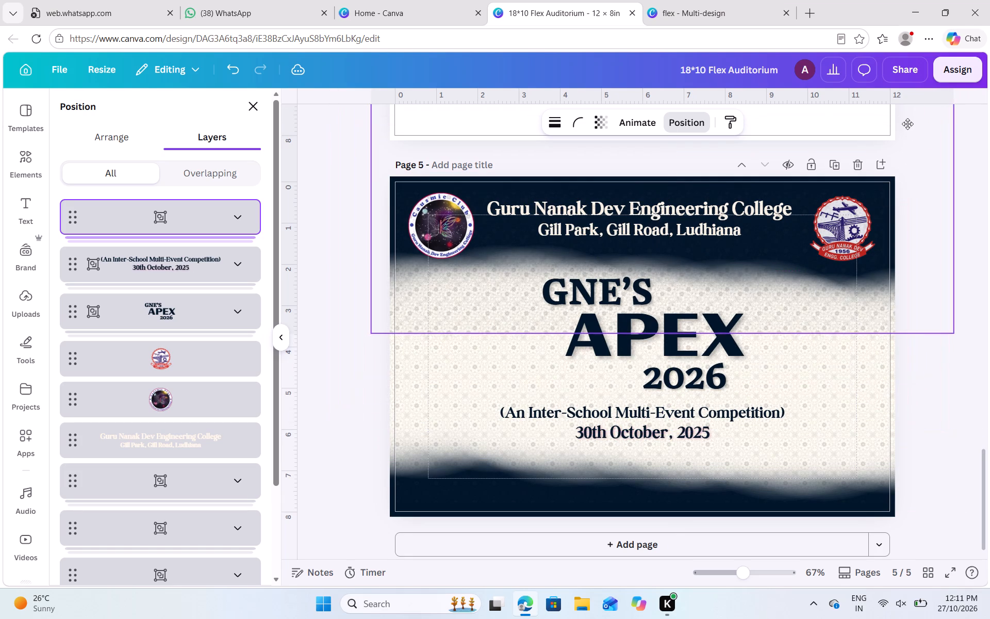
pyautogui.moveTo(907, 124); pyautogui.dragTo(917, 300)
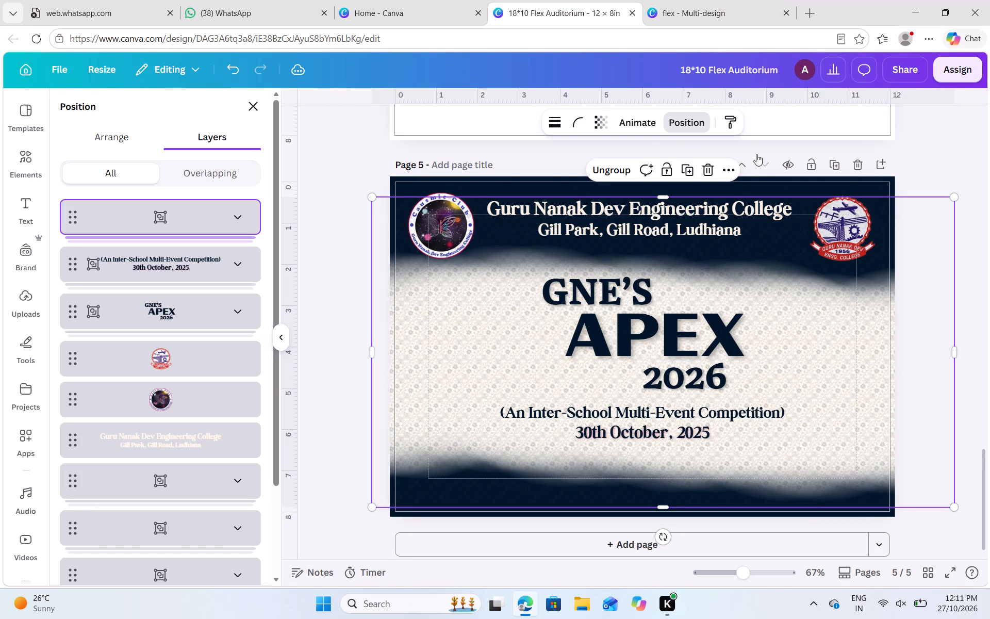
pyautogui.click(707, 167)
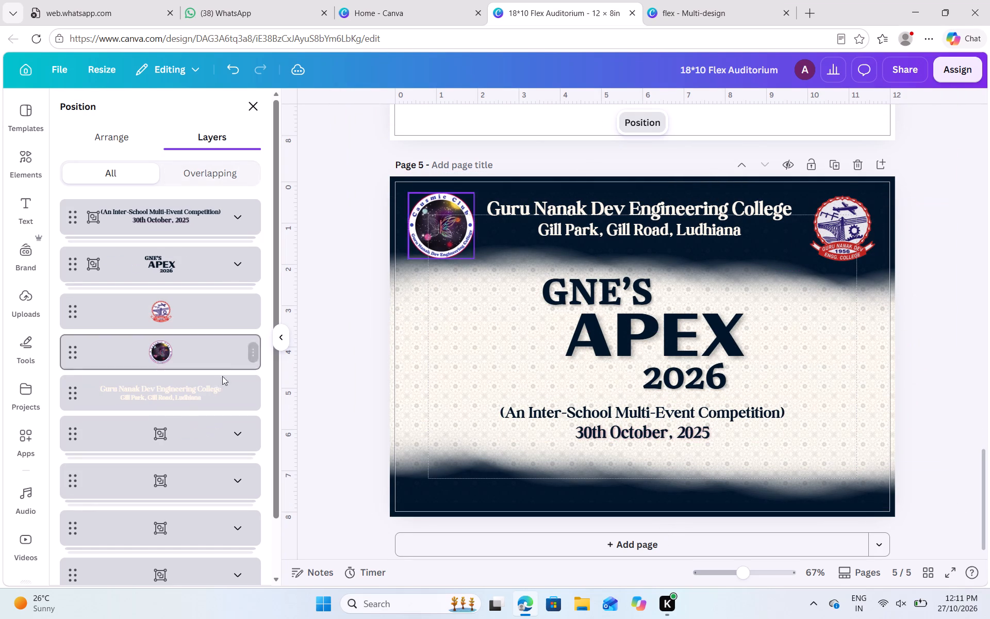
# Duplicate the cream wave group that sits just below the patterned background group in page 5's layer order.
pyautogui.click(236, 436)
pyautogui.click(236, 436)
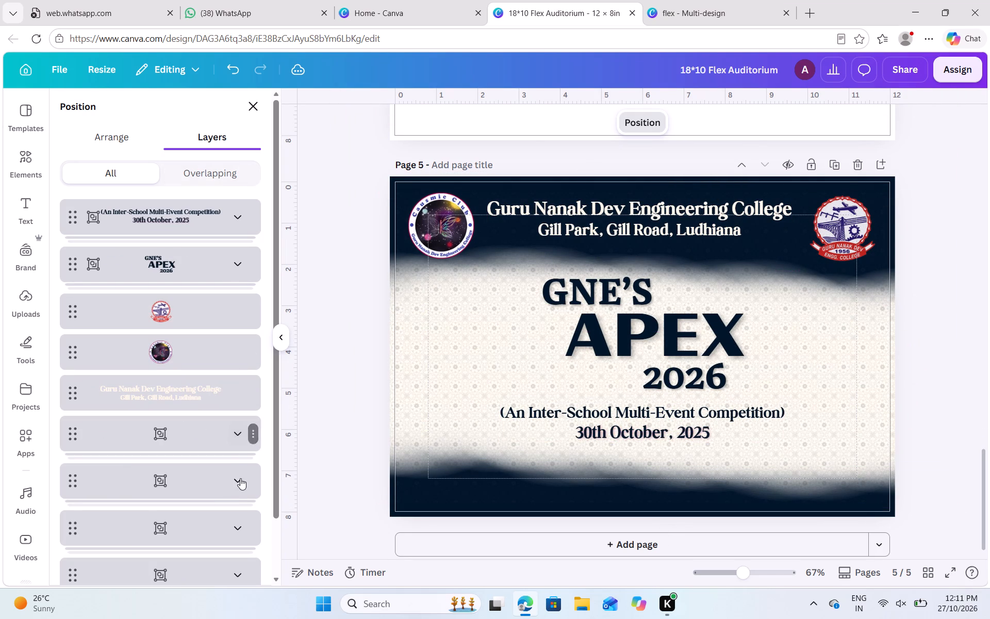
pyautogui.click(238, 479)
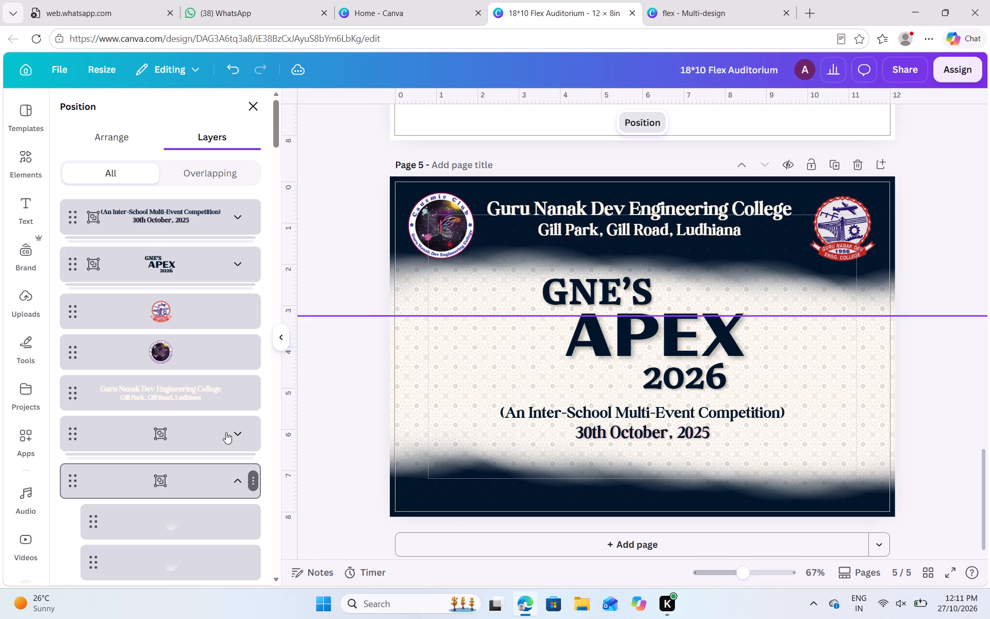
pyautogui.scroll(-1, 223, 430)
pyautogui.click(230, 423)
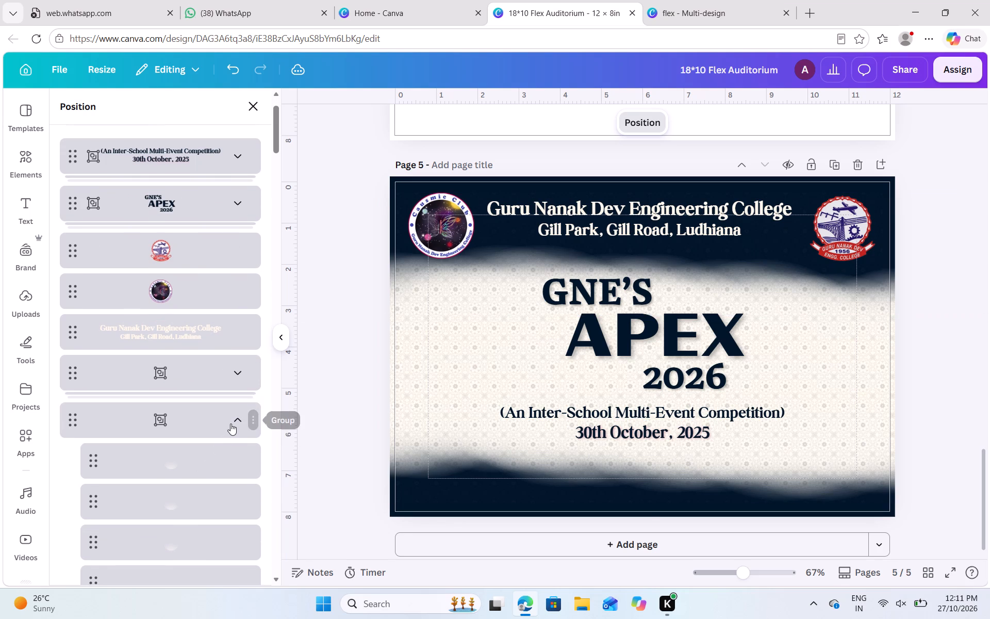
pyautogui.click(197, 416)
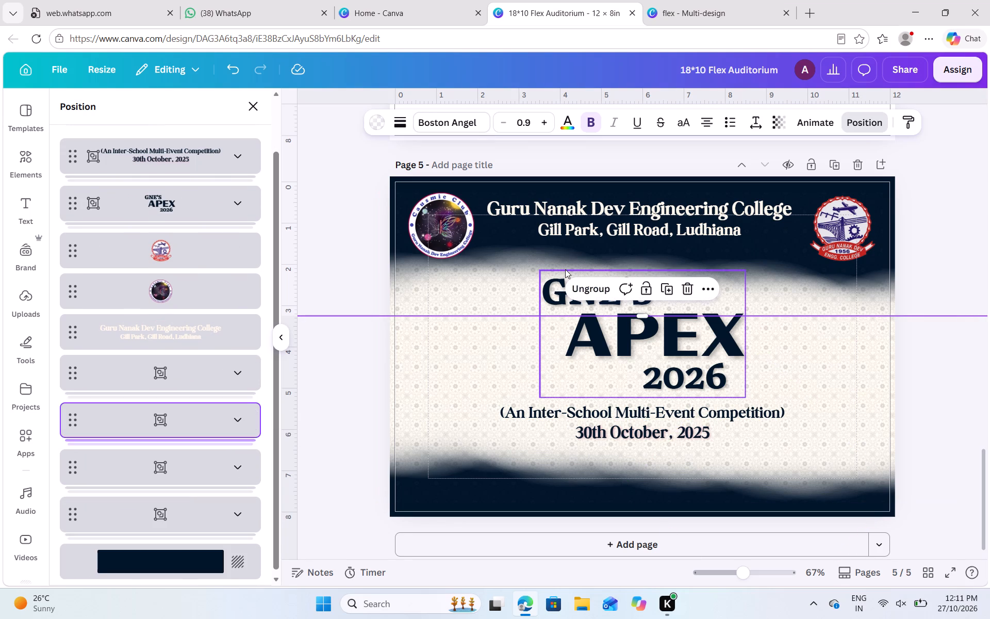
pyautogui.hotkey('ctrl', 'c')
pyautogui.hotkey('ctrl', 'v')
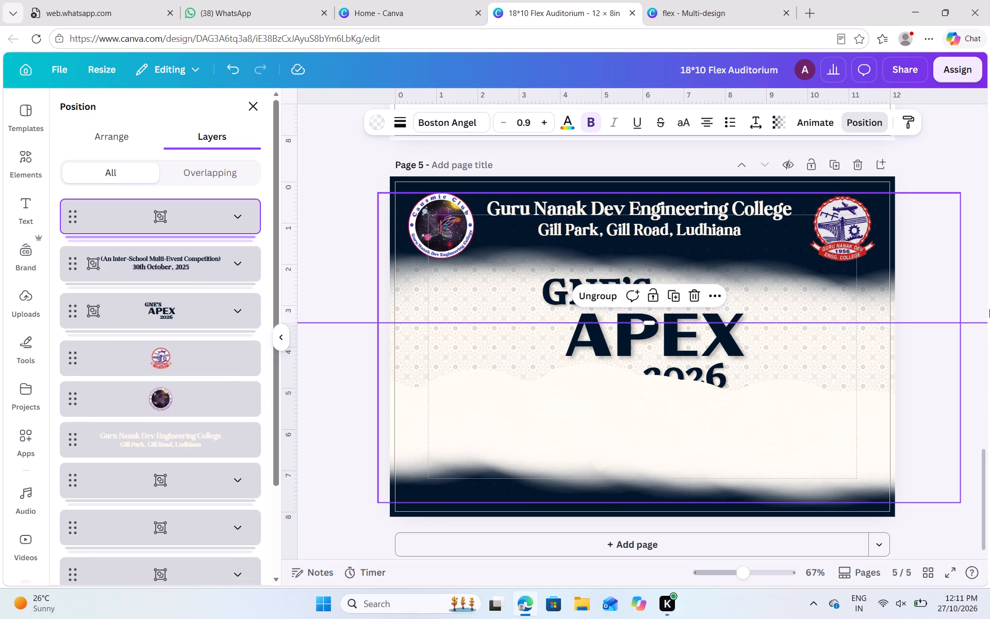
# Move the duplicate cream wave group up over page 5's header, then lower it slightly over the title area.
pyautogui.moveTo(936, 383); pyautogui.dragTo(934, 272)
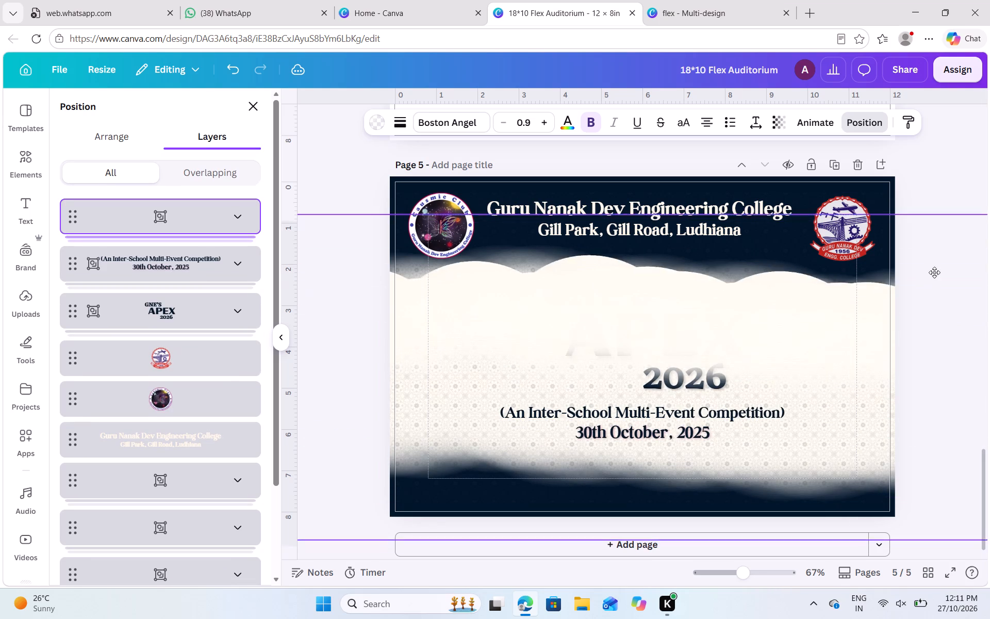
pyautogui.moveTo(934, 272); pyautogui.dragTo(930, 205)
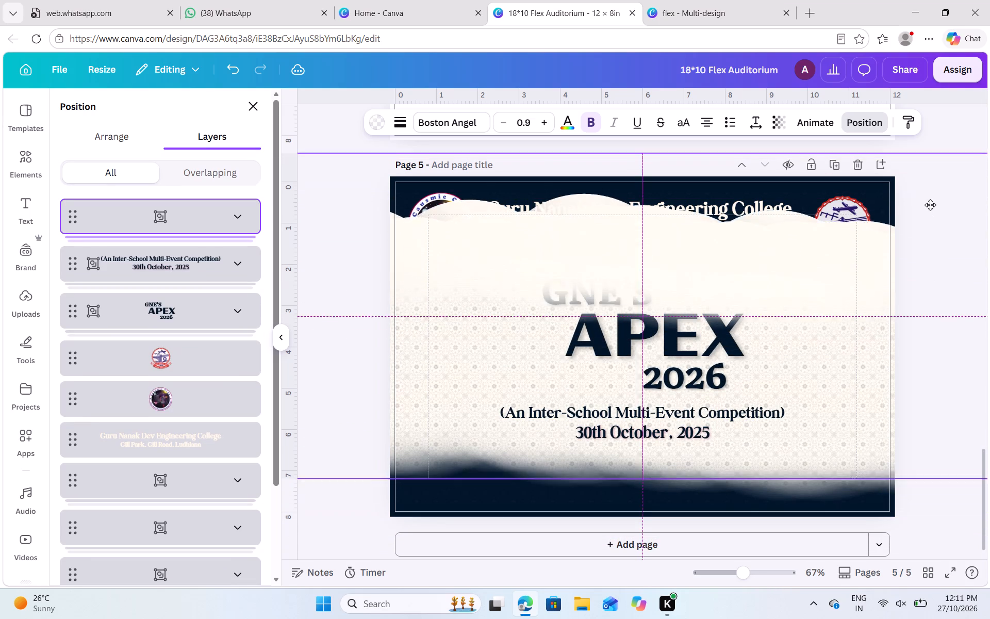
pyautogui.moveTo(930, 205); pyautogui.dragTo(913, 155)
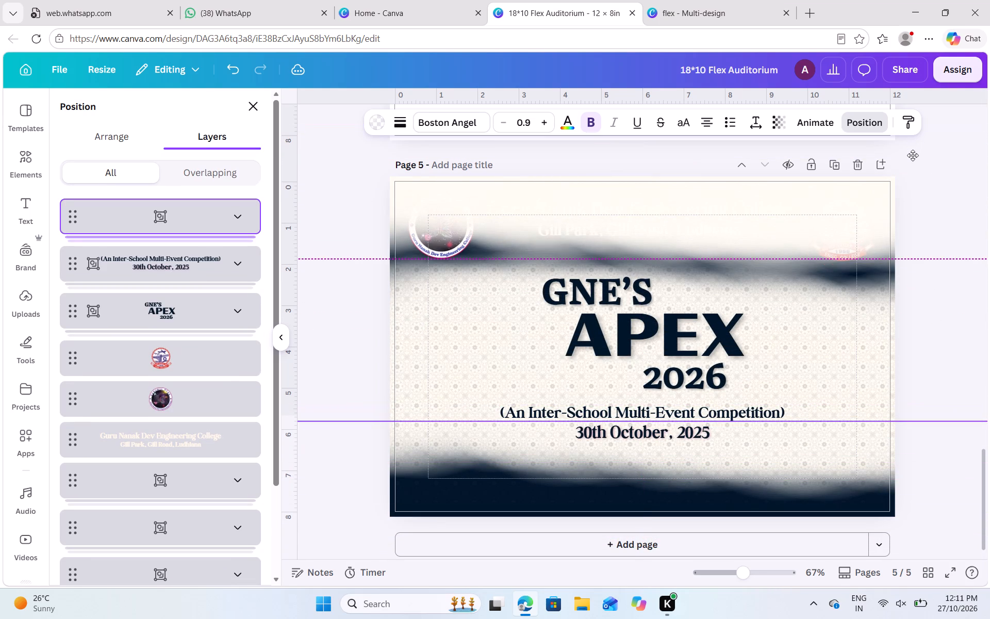
pyautogui.moveTo(913, 155); pyautogui.dragTo(914, 171)
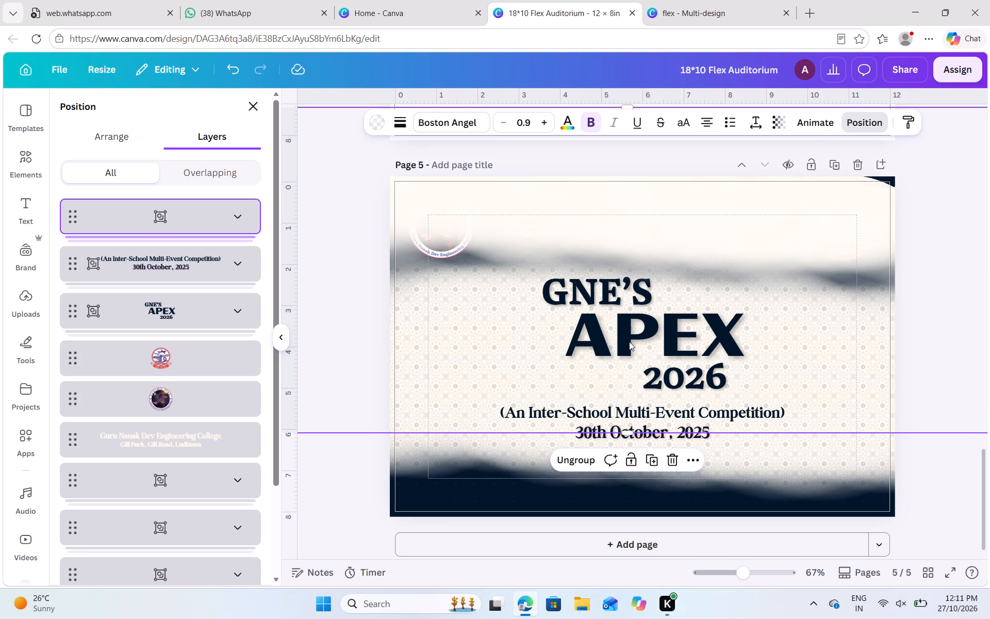
pyautogui.moveTo(628, 340); pyautogui.dragTo(628, 374)
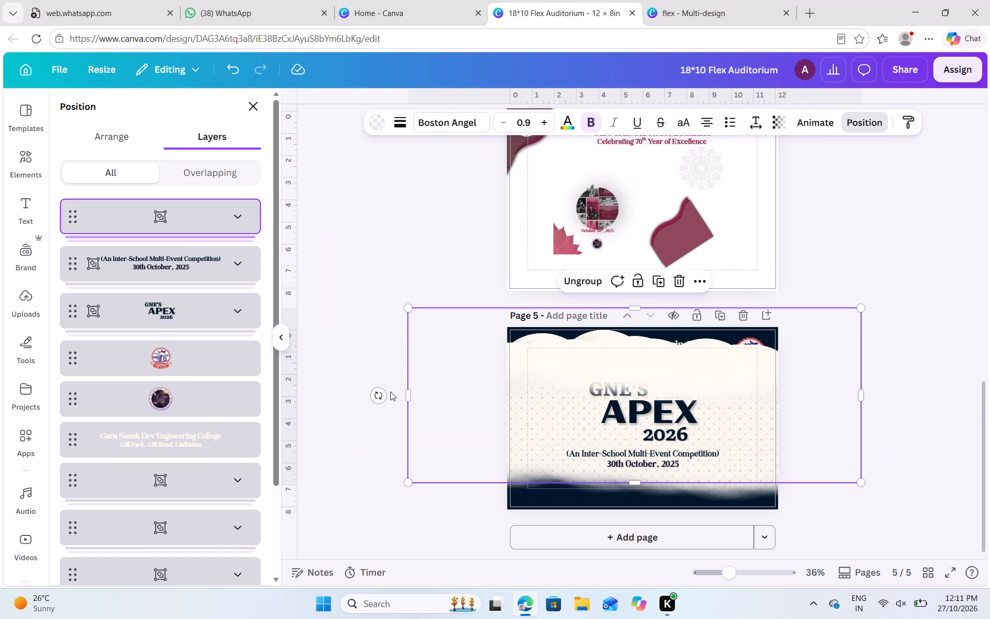
# Rotate the duplicate cream wave group on page 5 to 0°, so its wavy edge faces down.
pyautogui.moveTo(373, 396); pyautogui.dragTo(520, 422)
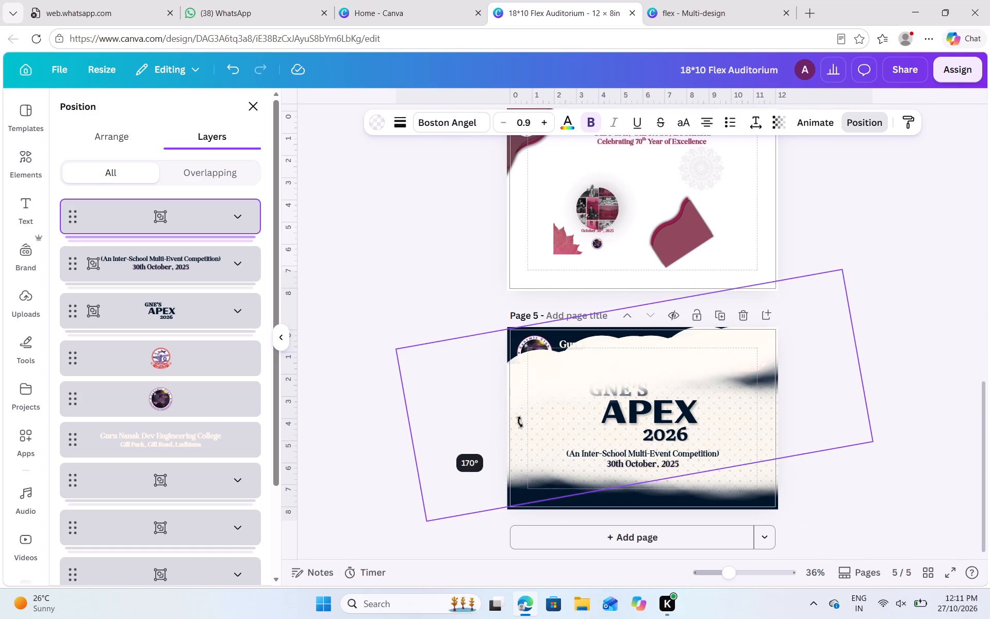
pyautogui.moveTo(520, 422); pyautogui.dragTo(677, 400)
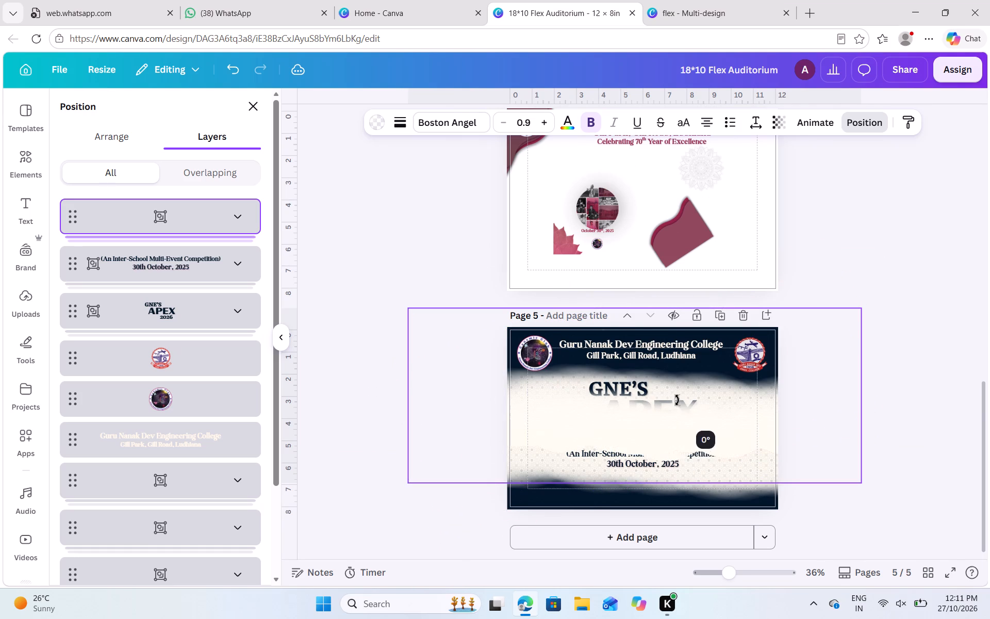
pyautogui.moveTo(677, 400); pyautogui.dragTo(521, 360)
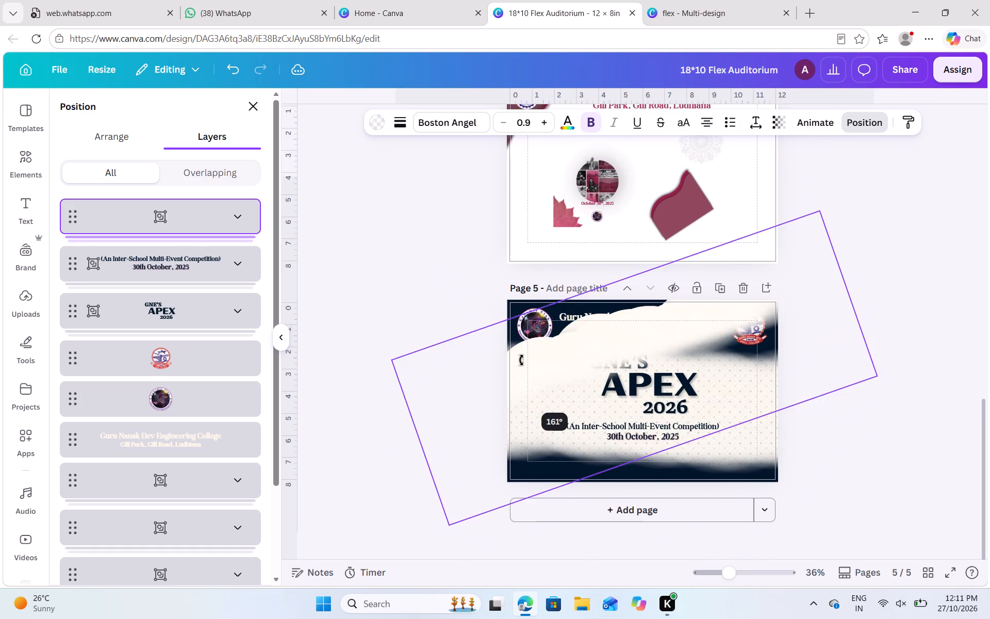
pyautogui.moveTo(521, 360); pyautogui.dragTo(652, 340)
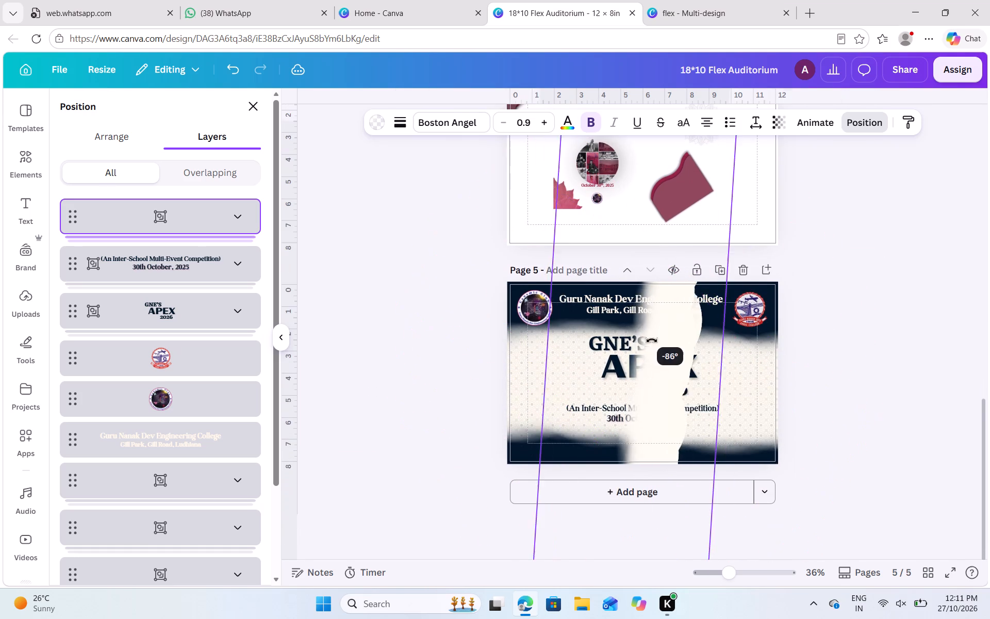
pyautogui.moveTo(652, 340); pyautogui.dragTo(646, 353)
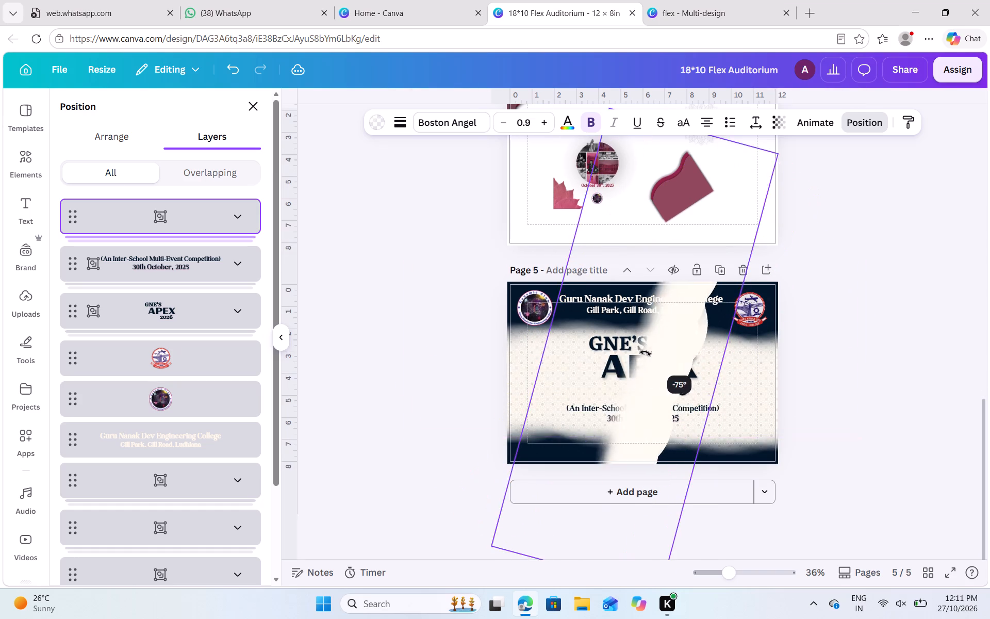
pyautogui.moveTo(646, 353); pyautogui.dragTo(588, 378)
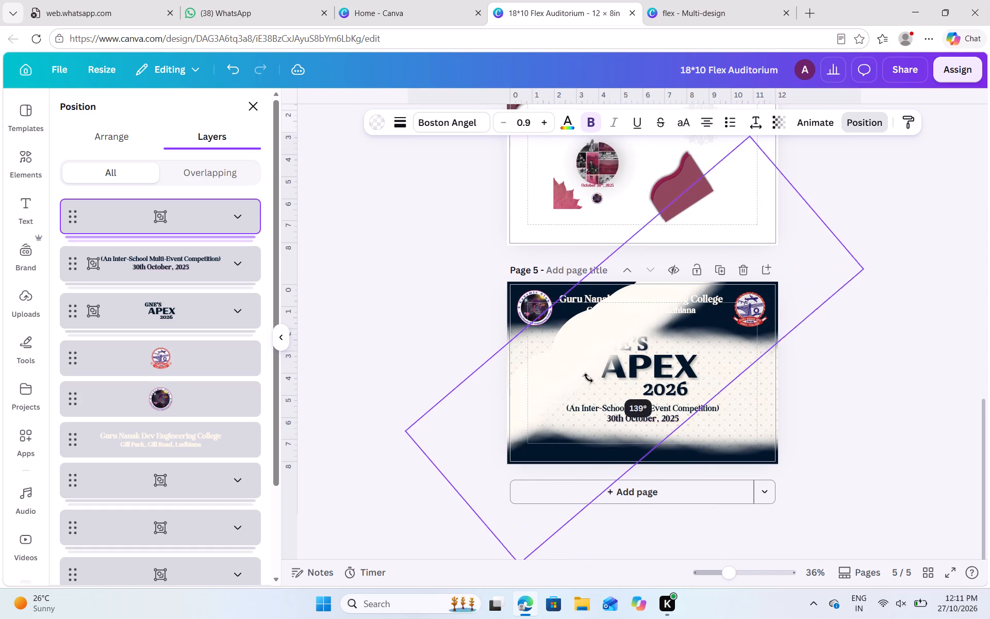
pyautogui.moveTo(588, 378); pyautogui.dragTo(584, 416)
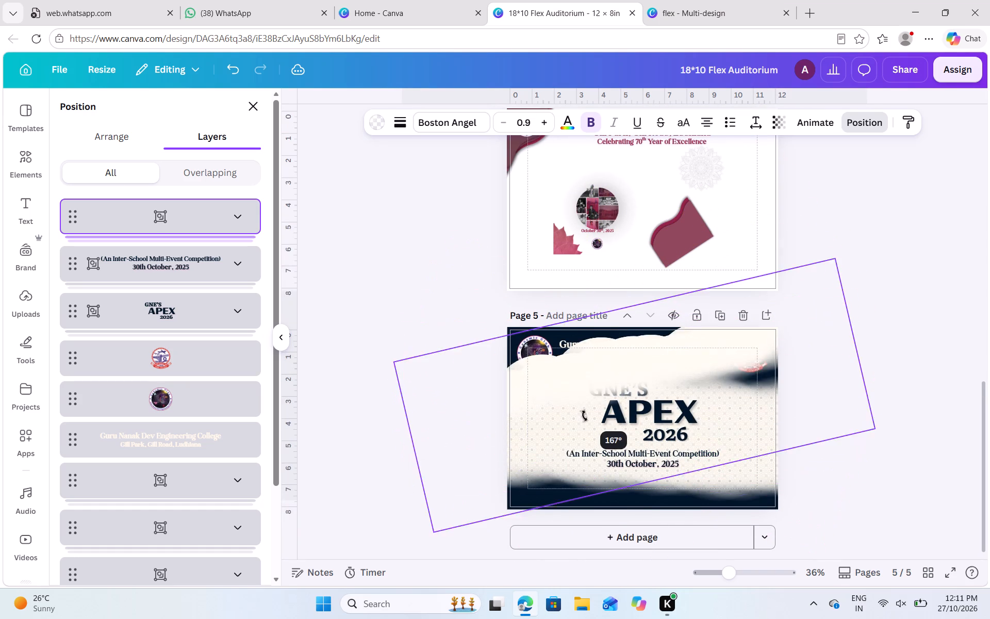
pyautogui.moveTo(584, 416); pyautogui.dragTo(678, 392)
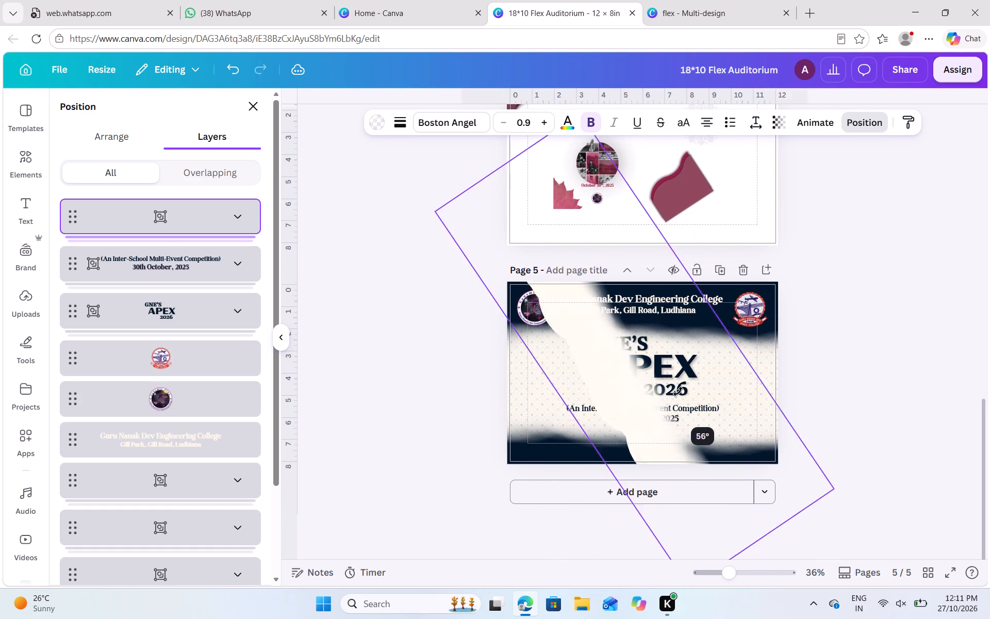
pyautogui.moveTo(678, 392); pyautogui.dragTo(678, 377)
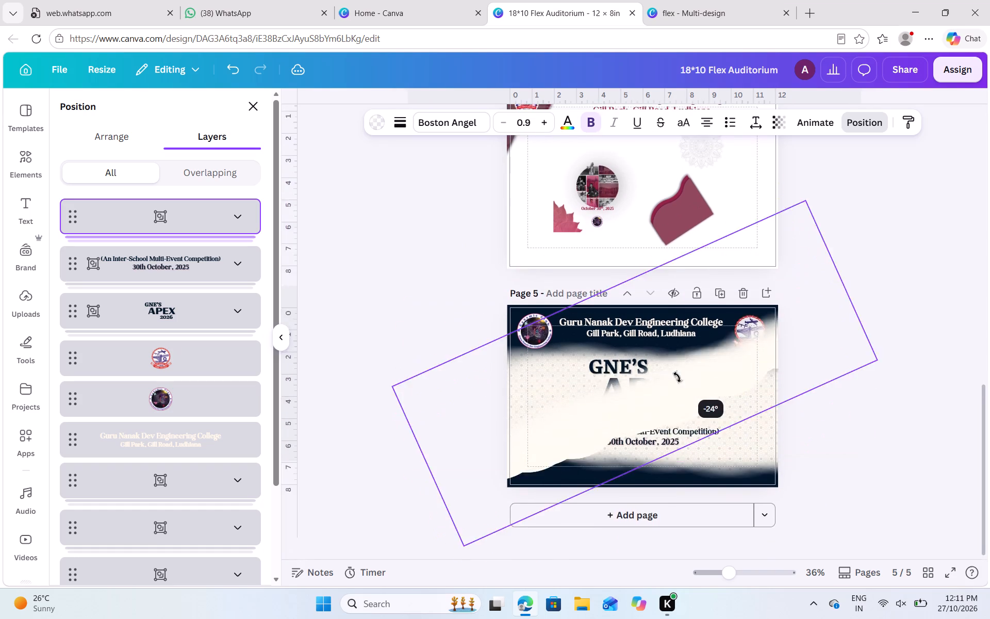
pyautogui.moveTo(709, 405); pyautogui.dragTo(702, 369)
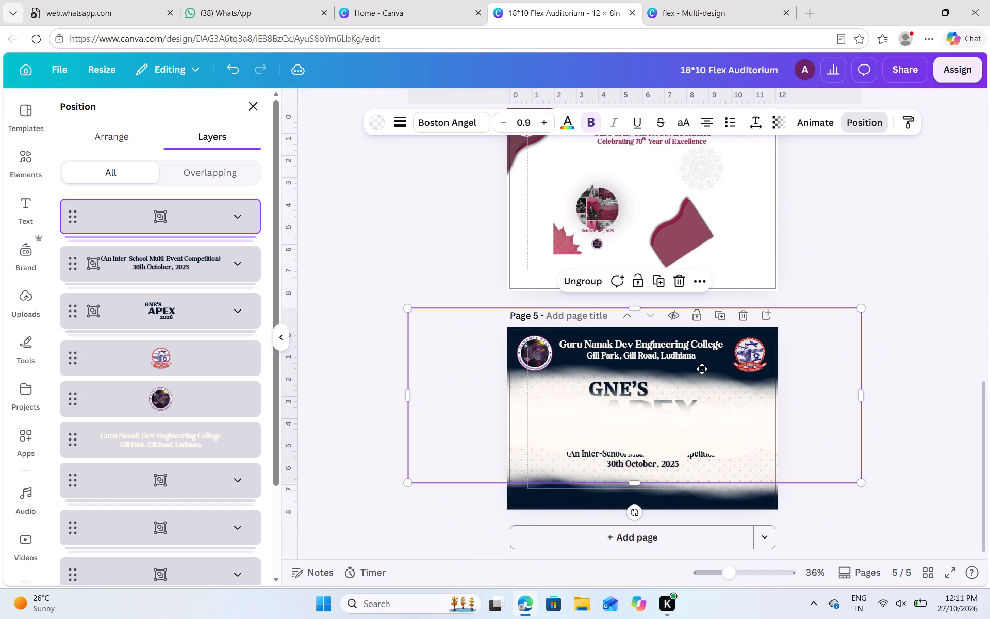
# Move the rotated cream wave group up so its wavy edge ends near the 2026 line.
pyautogui.moveTo(702, 369); pyautogui.dragTo(702, 378)
pyautogui.moveTo(704, 400); pyautogui.dragTo(708, 406)
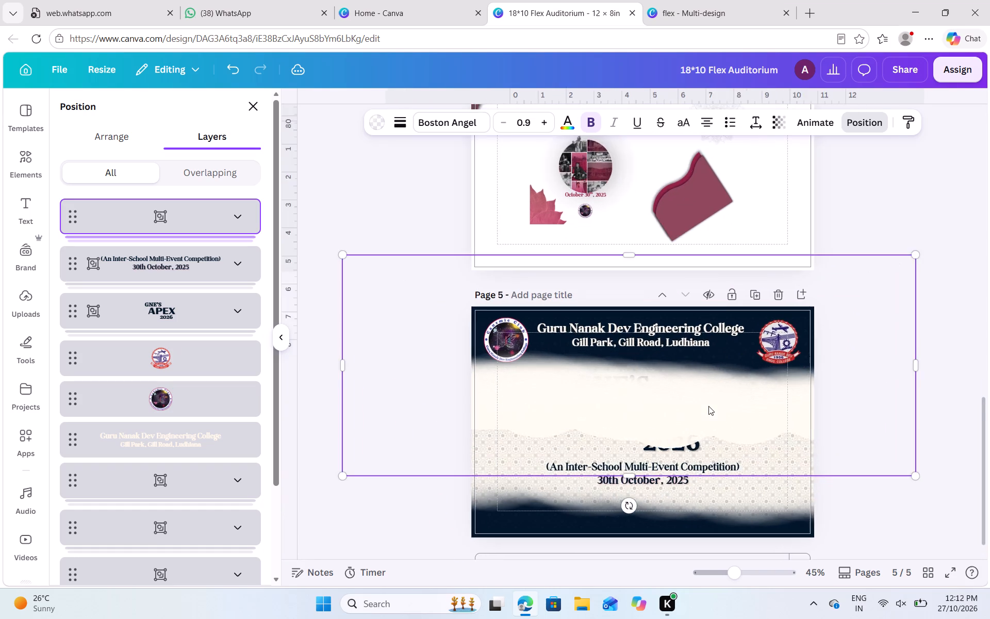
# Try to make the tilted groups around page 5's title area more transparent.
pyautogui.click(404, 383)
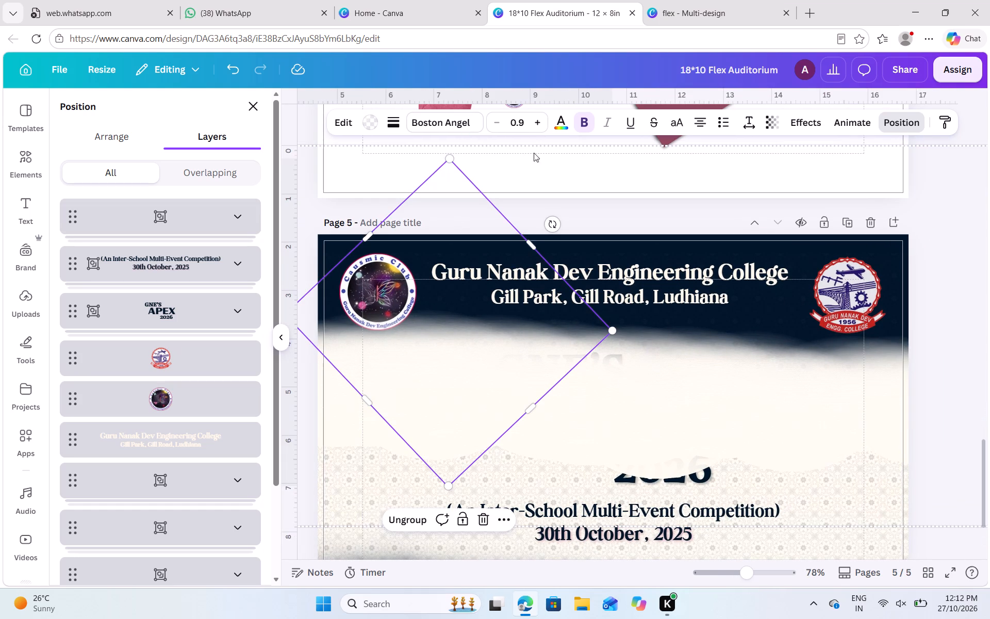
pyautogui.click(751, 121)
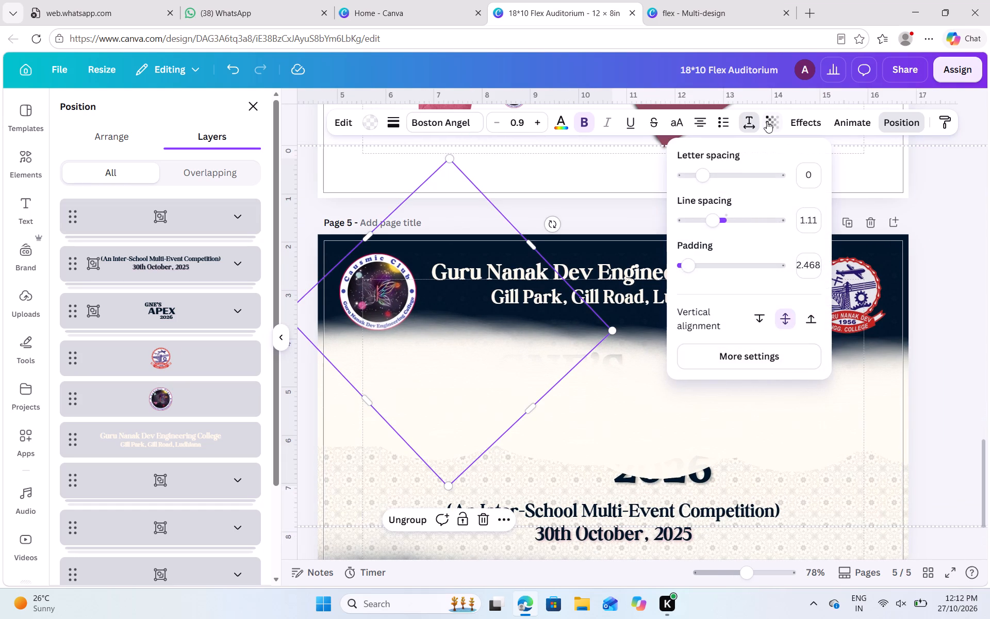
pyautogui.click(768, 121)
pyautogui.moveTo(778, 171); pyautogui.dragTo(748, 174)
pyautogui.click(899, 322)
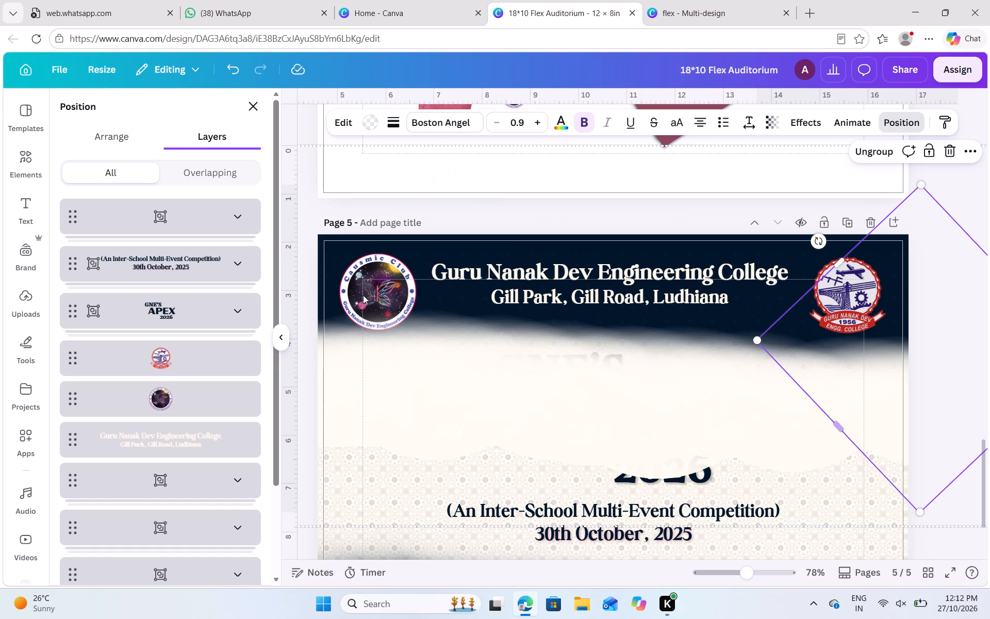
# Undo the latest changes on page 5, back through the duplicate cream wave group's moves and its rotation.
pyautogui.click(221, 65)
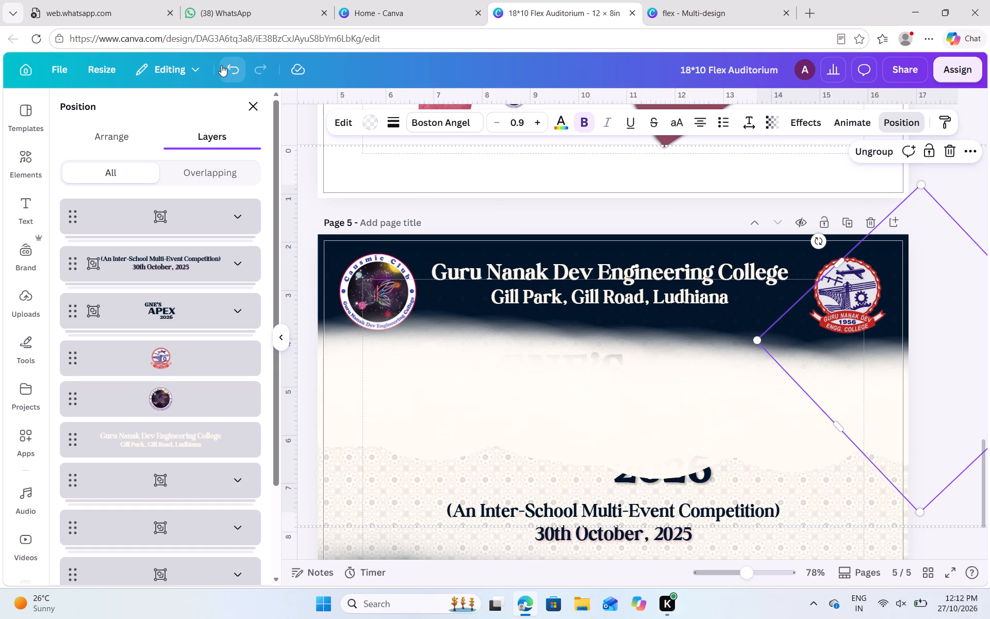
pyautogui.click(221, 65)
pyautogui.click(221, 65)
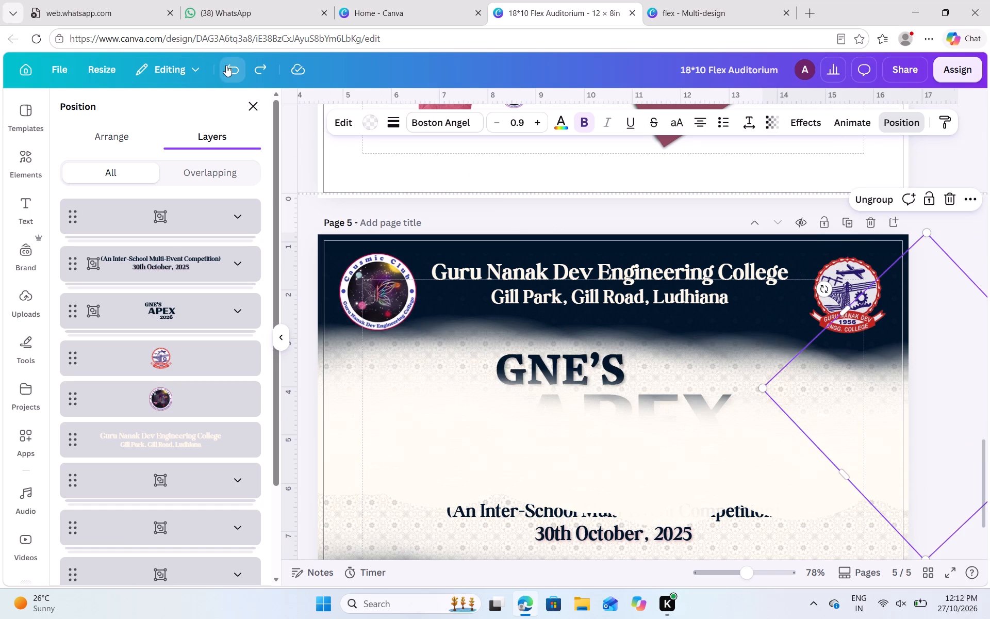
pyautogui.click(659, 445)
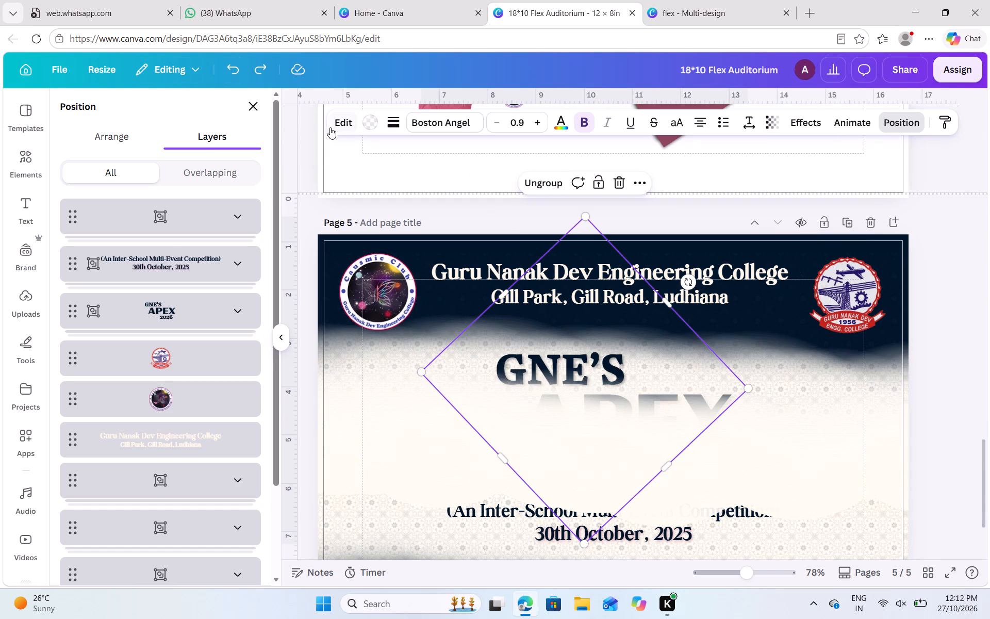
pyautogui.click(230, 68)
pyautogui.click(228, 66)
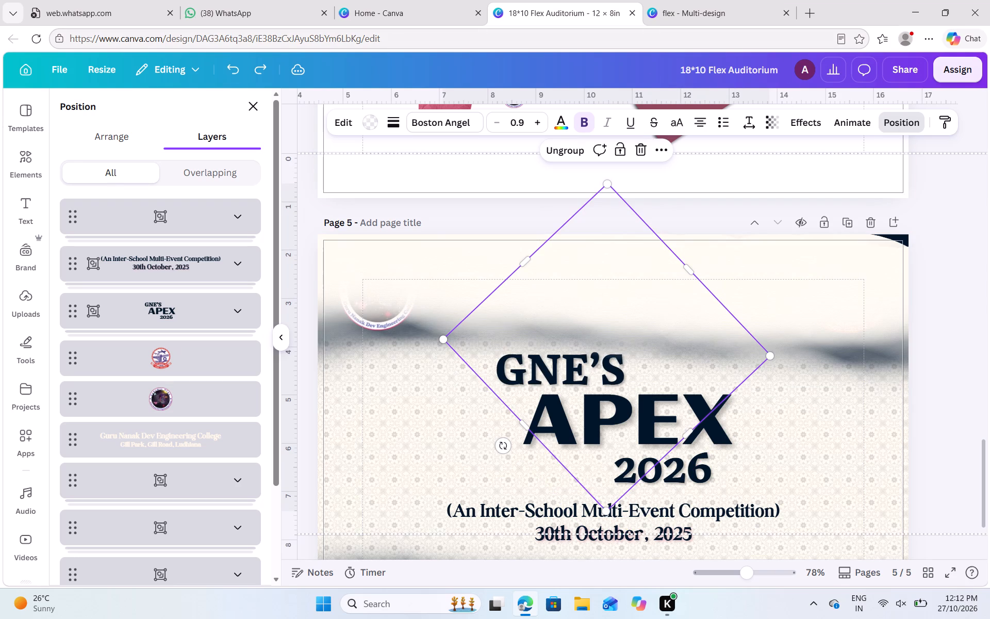
# Set the transparency of the duplicate cream wave group, the topmost layer on page 5, to 82.
pyautogui.scroll(2, 179, 246)
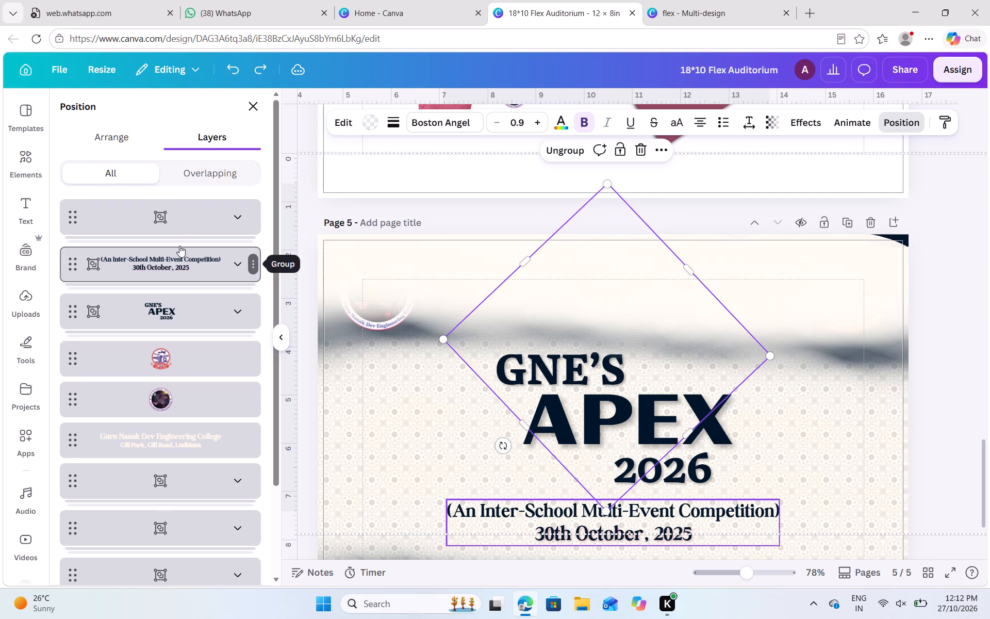
pyautogui.scroll(2, 179, 246)
pyautogui.click(164, 220)
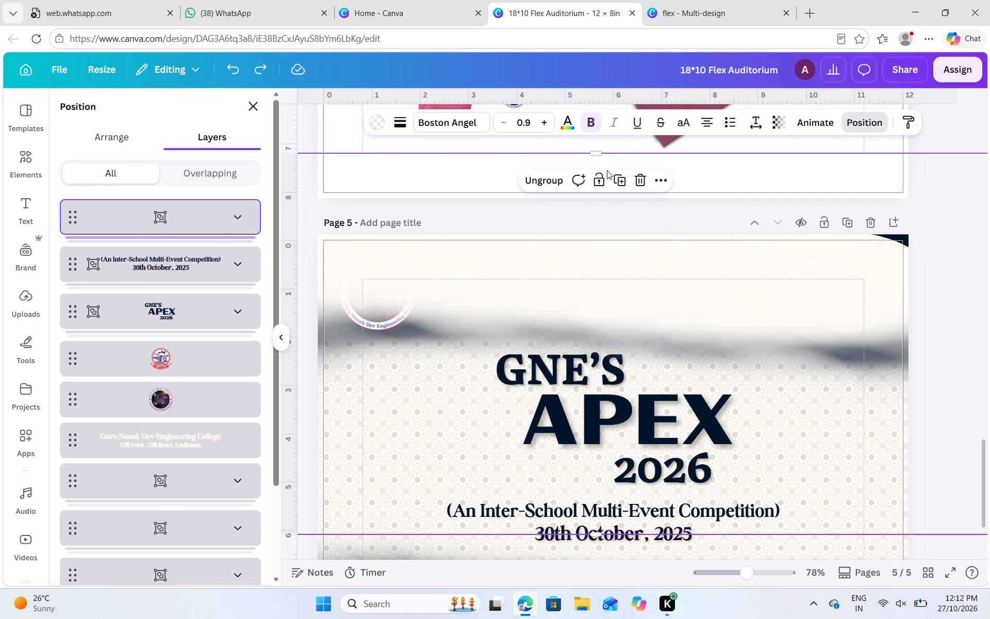
pyautogui.click(778, 118)
pyautogui.click(770, 178)
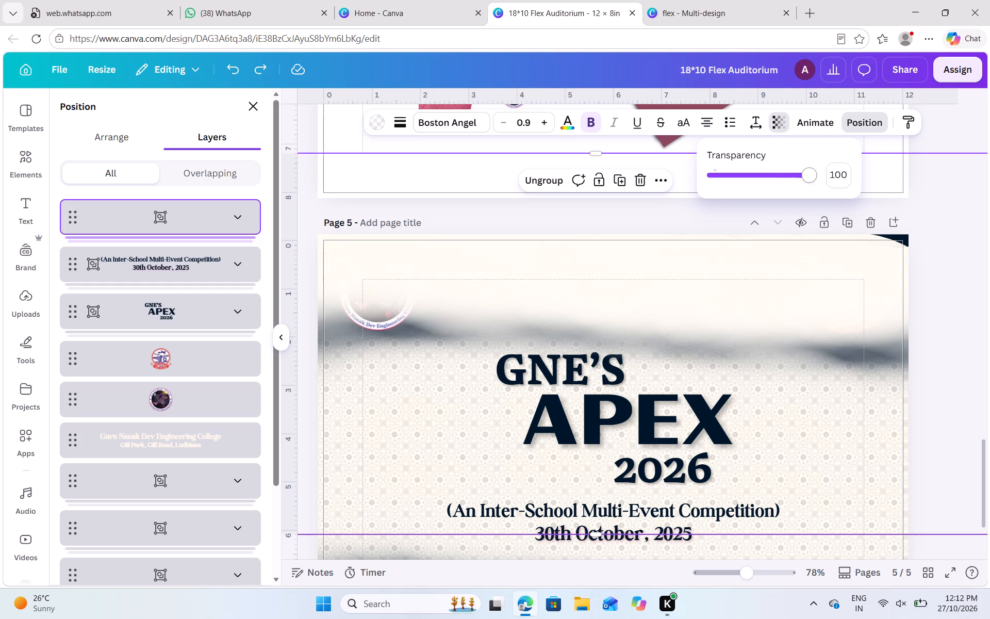
pyautogui.moveTo(767, 181); pyautogui.dragTo(782, 180)
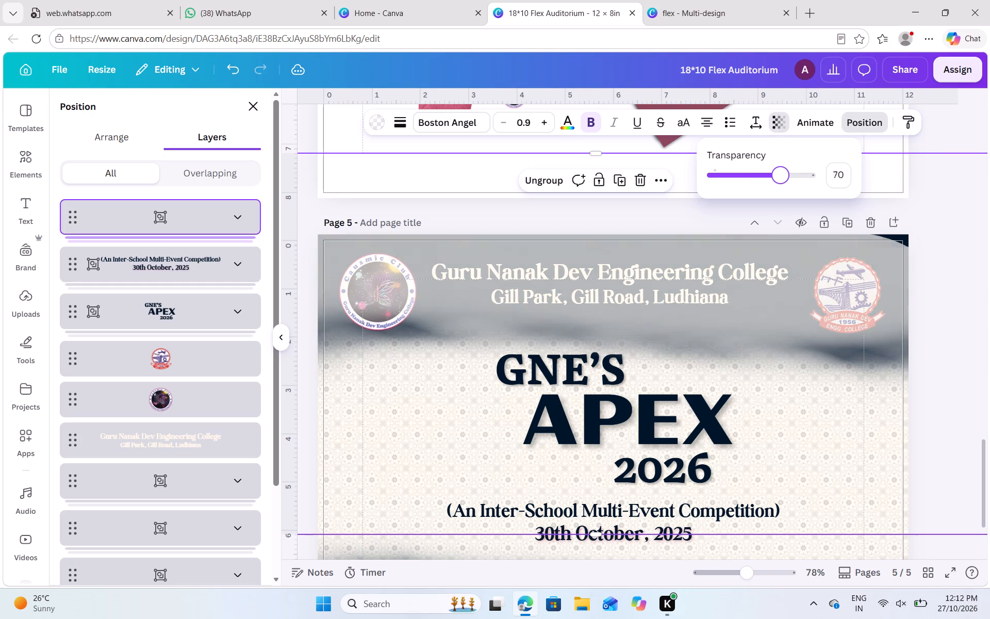
pyautogui.moveTo(782, 180); pyautogui.dragTo(781, 181)
pyautogui.moveTo(781, 181); pyautogui.dragTo(785, 177)
pyautogui.moveTo(785, 177); pyautogui.dragTo(793, 176)
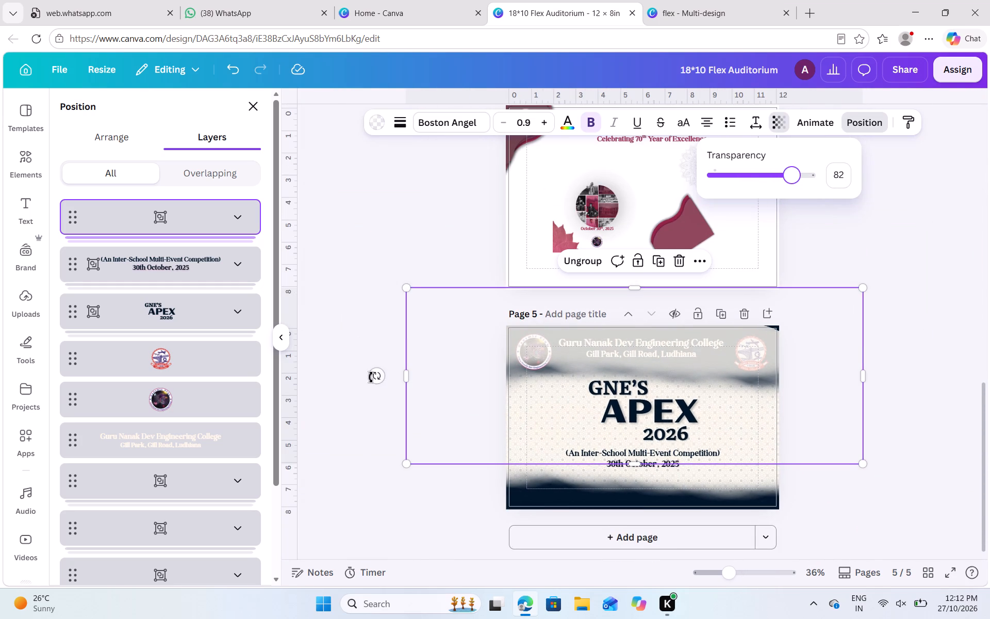
# Rotate the duplicate cream wave group on page 5 to about -1.3°, so its wavy edge faces down.
pyautogui.moveTo(374, 377); pyautogui.dragTo(500, 432)
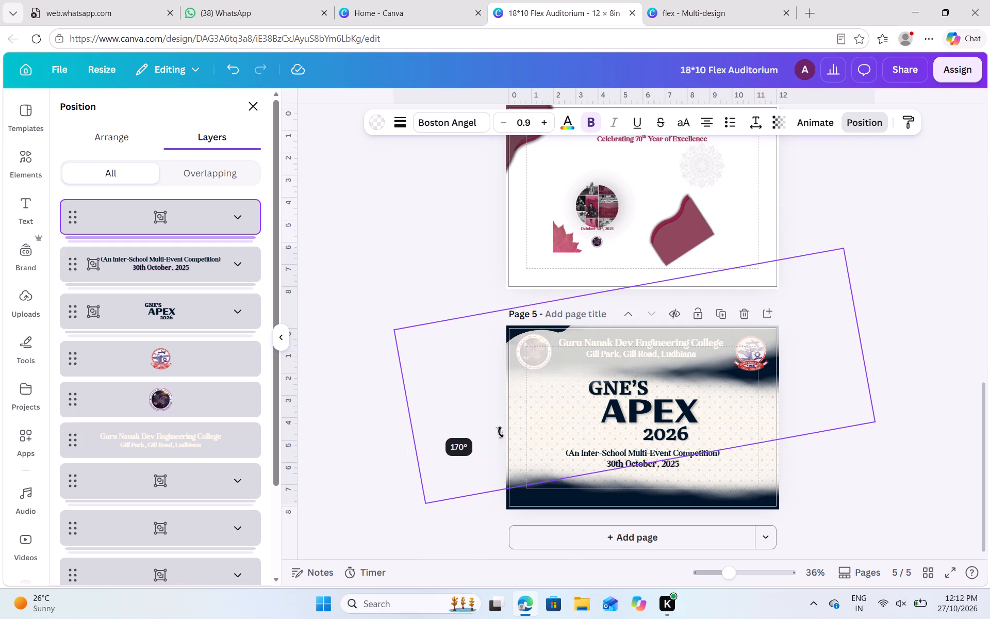
pyautogui.moveTo(500, 432); pyautogui.dragTo(735, 342)
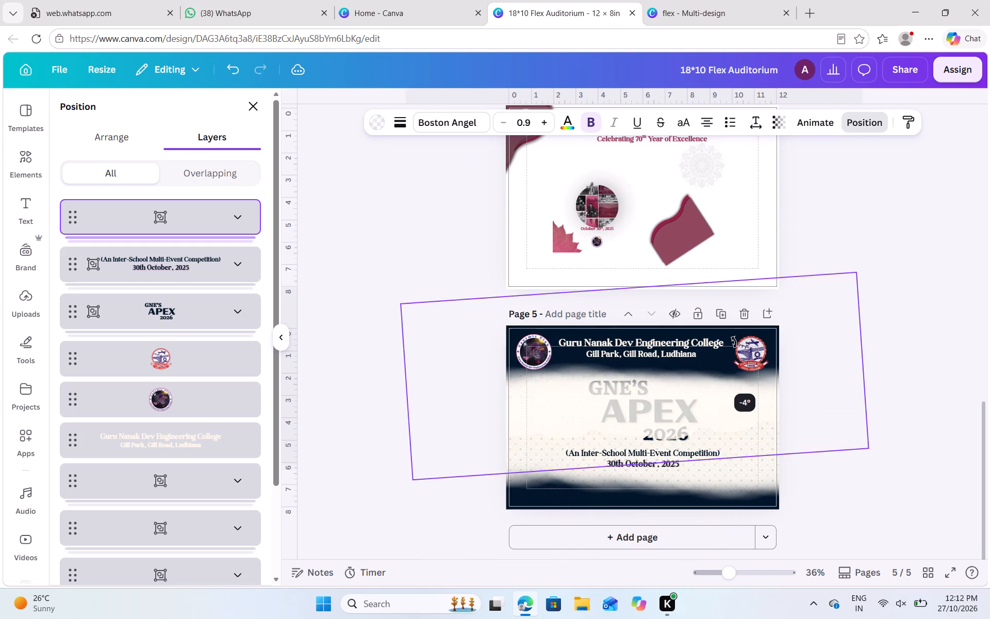
pyautogui.moveTo(735, 342); pyautogui.dragTo(732, 365)
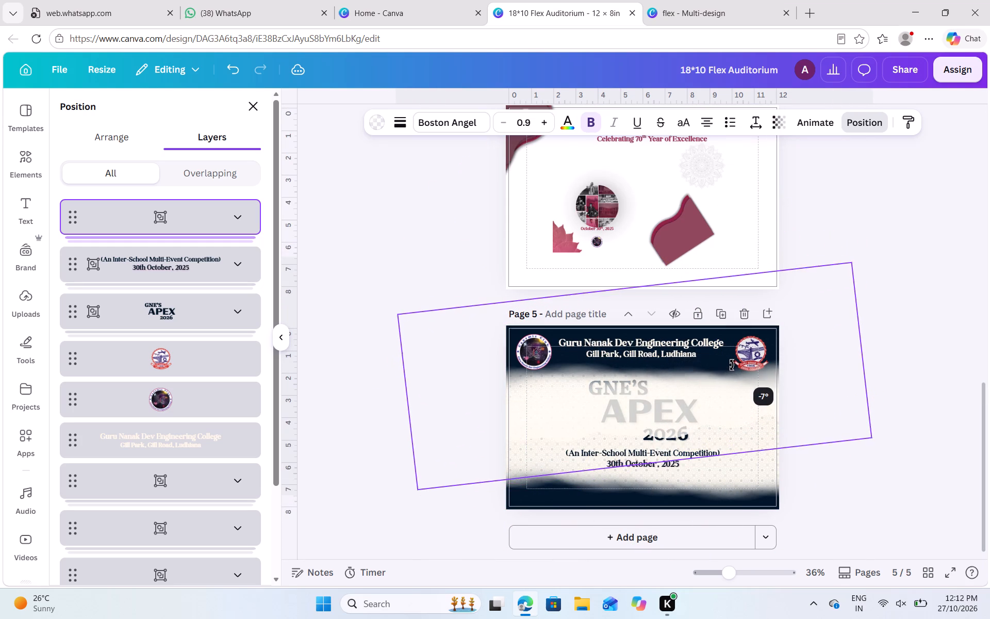
pyautogui.moveTo(732, 365); pyautogui.dragTo(730, 373)
# Move the rotated cream wave group up slightly, so its wavy edge falls near the base of APEX.
pyautogui.moveTo(729, 412); pyautogui.dragTo(725, 401)
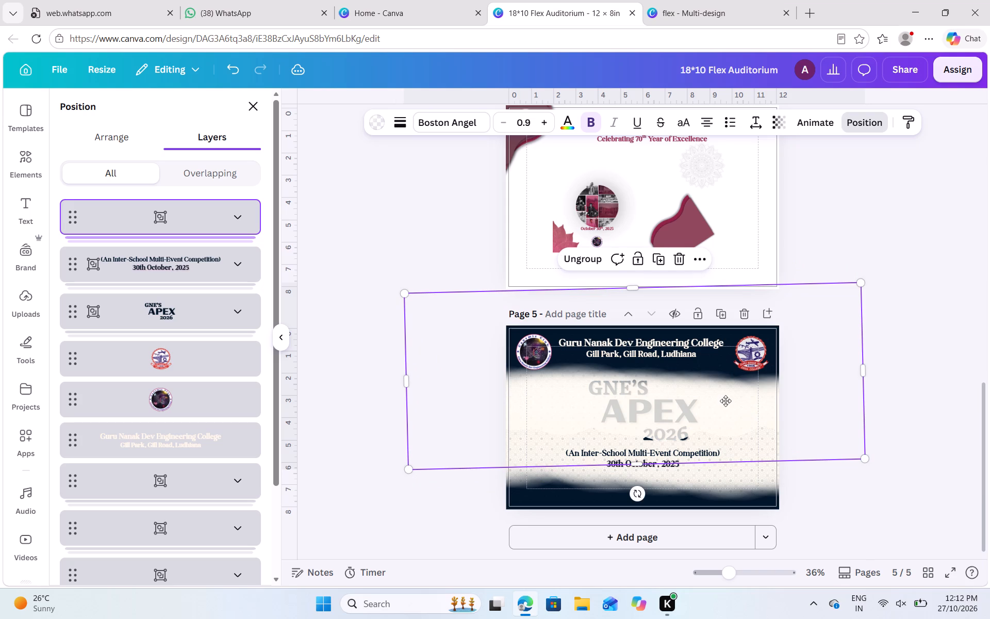
pyautogui.moveTo(725, 401); pyautogui.dragTo(728, 399)
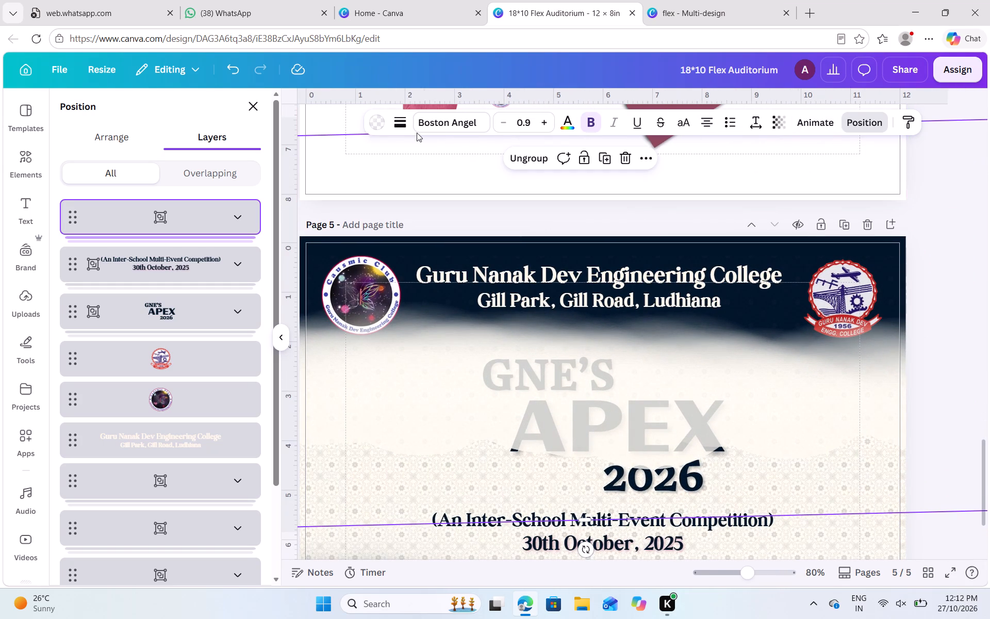
# Place the rotated cream wave group behind page 5's text, logos and patterned background in the layer order.
pyautogui.click(108, 146)
pyautogui.click(198, 210)
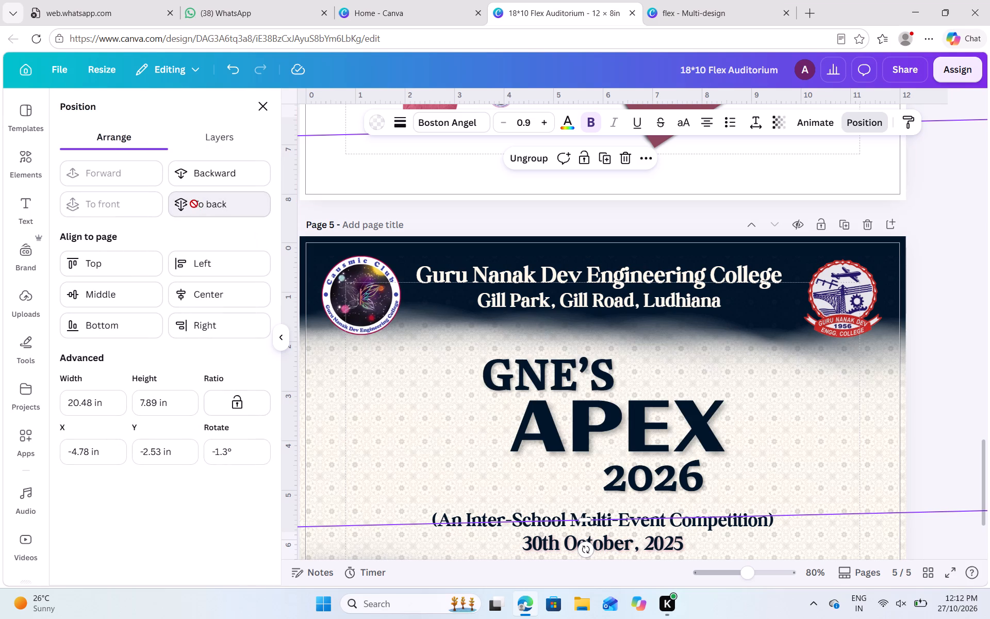
pyautogui.click(119, 177)
pyautogui.click(119, 177)
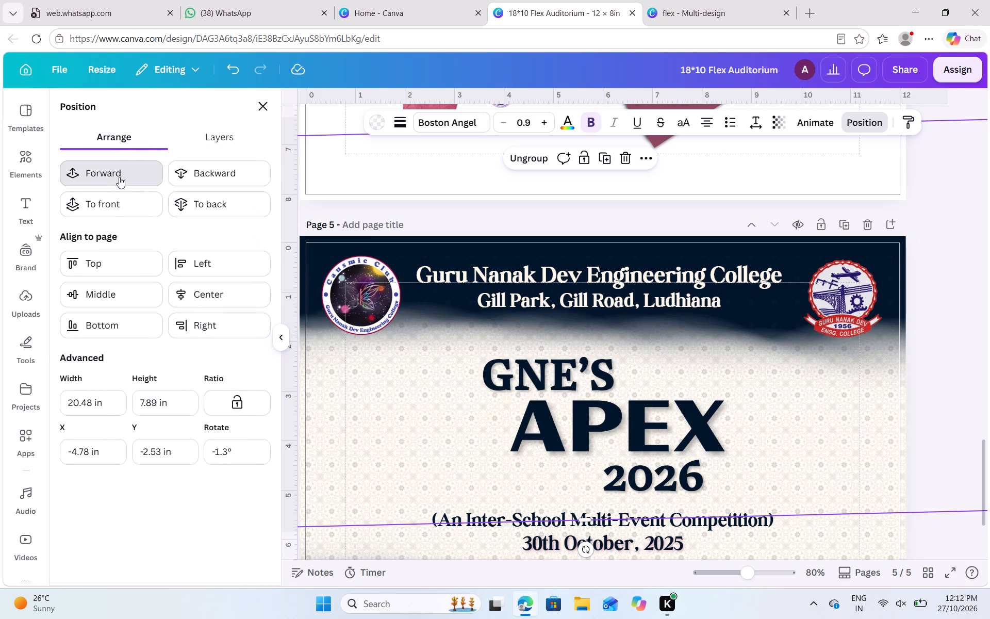
pyautogui.click(119, 177)
pyautogui.click(119, 177)
pyautogui.doubleClick(119, 177)
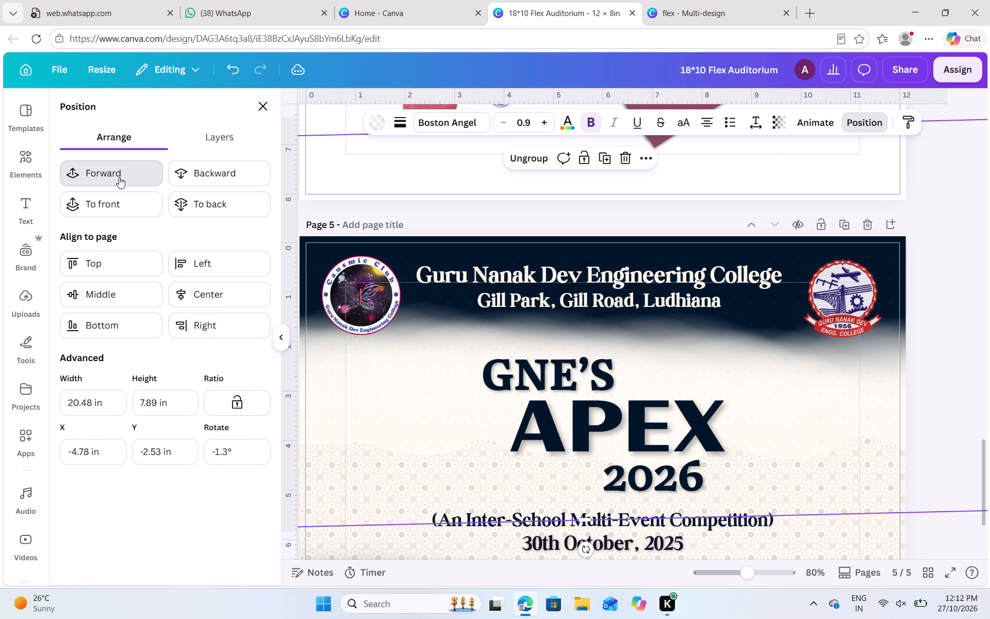
pyautogui.click(203, 175)
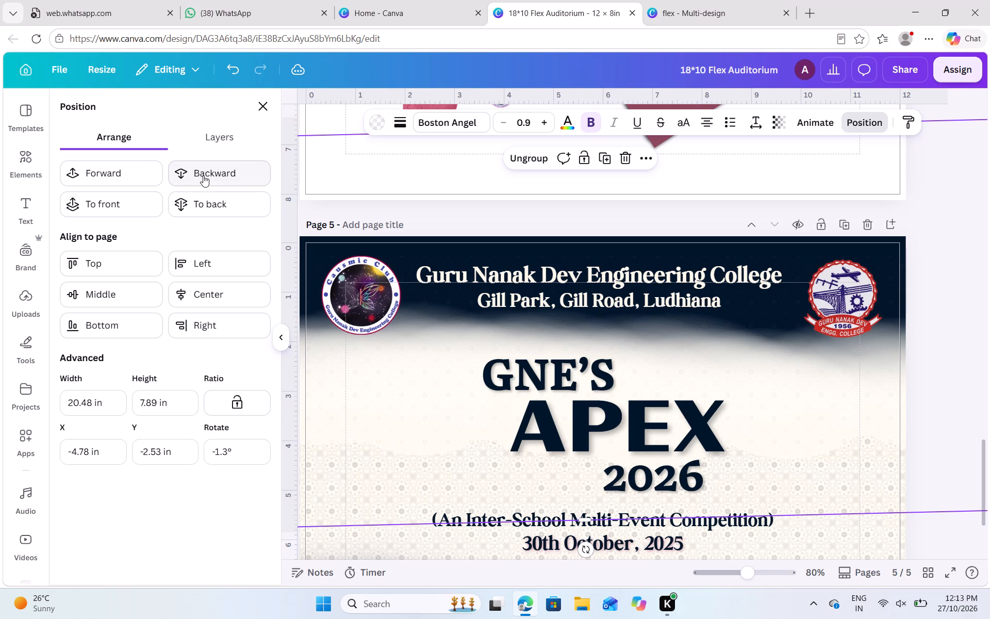
pyautogui.click(203, 175)
pyautogui.click(203, 175)
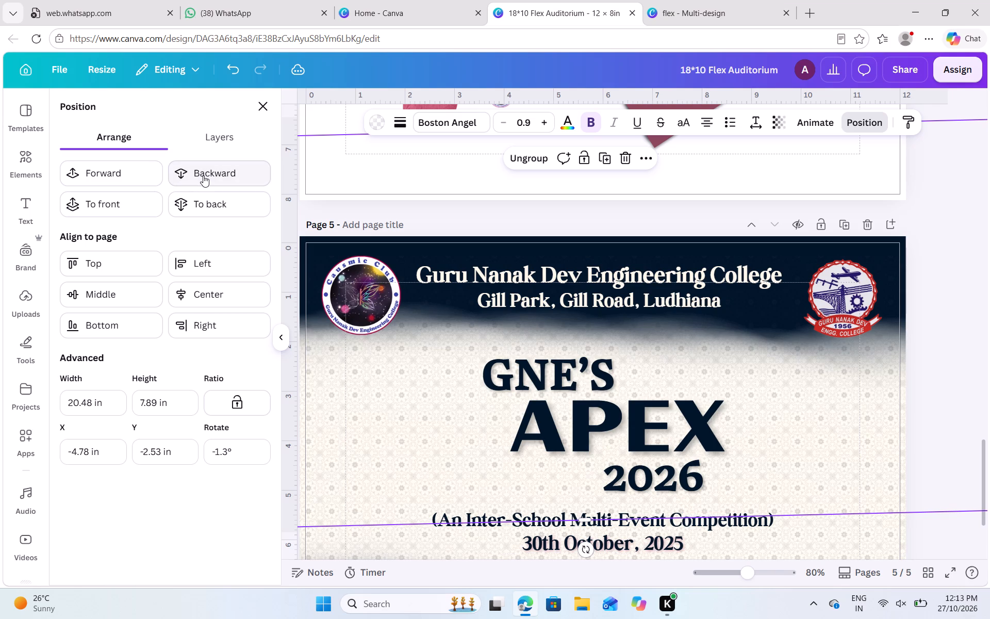
pyautogui.click(203, 175)
pyautogui.click(146, 173)
pyautogui.scroll(-1, 724, 266)
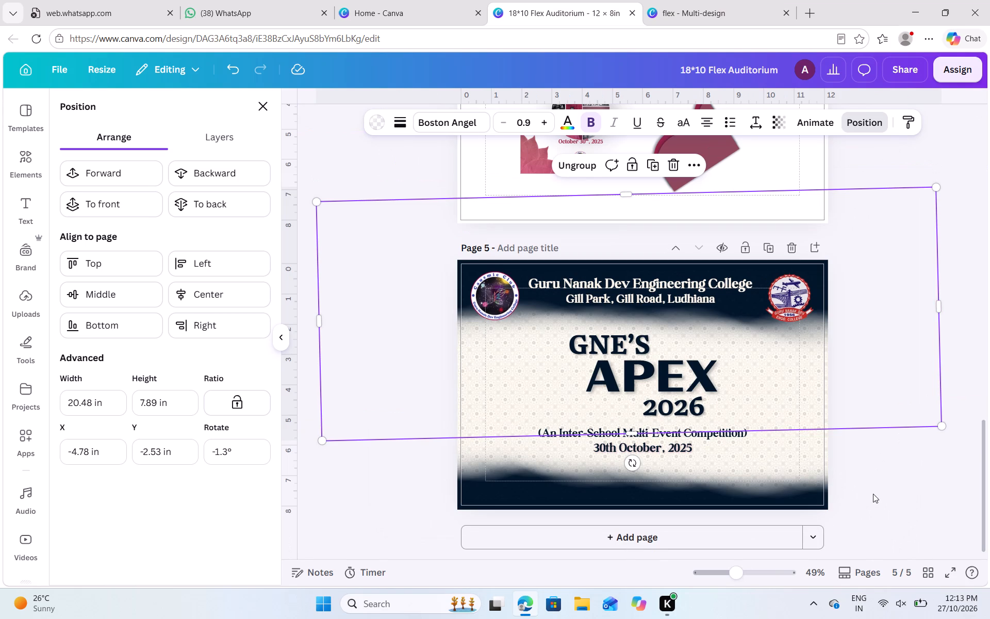
pyautogui.click(873, 494)
pyautogui.click(873, 494)
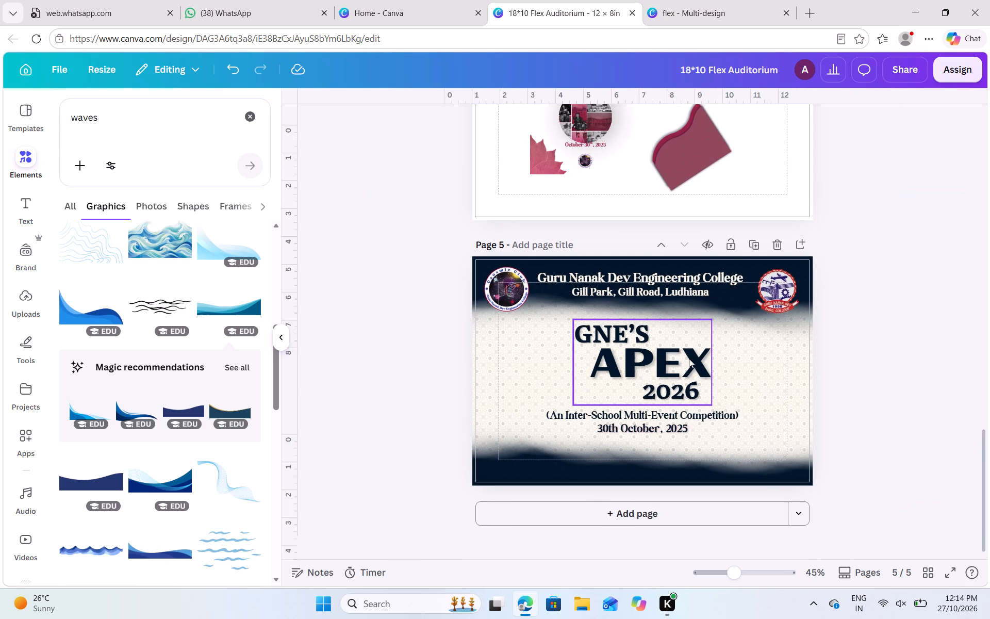
# Review the maroon 2025 banners on the earlier pages, starting from page 1, for comparison with page 5.
pyautogui.scroll(6, 689, 359)
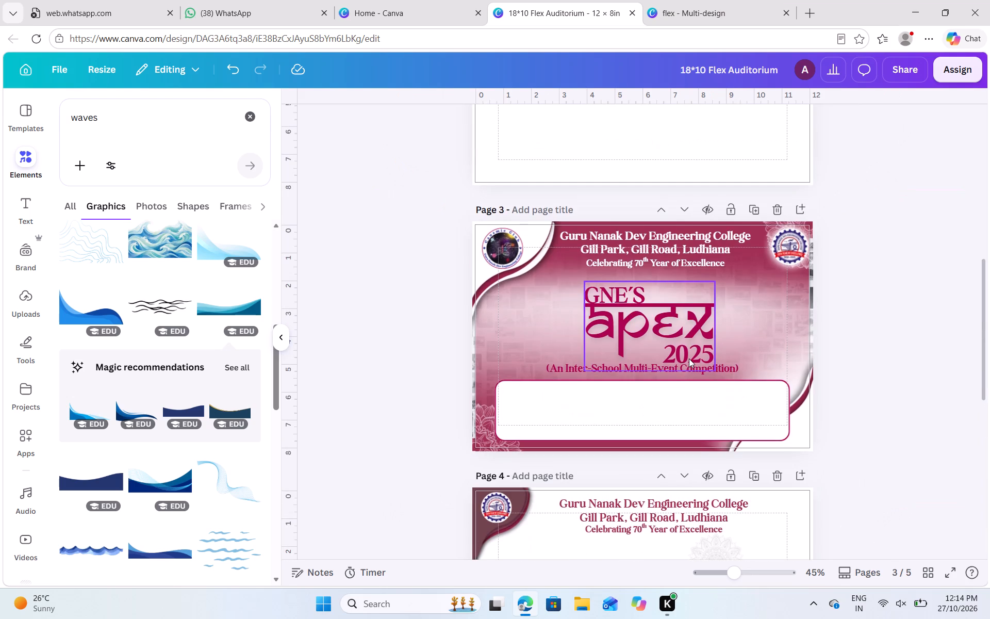
pyautogui.scroll(5, 689, 359)
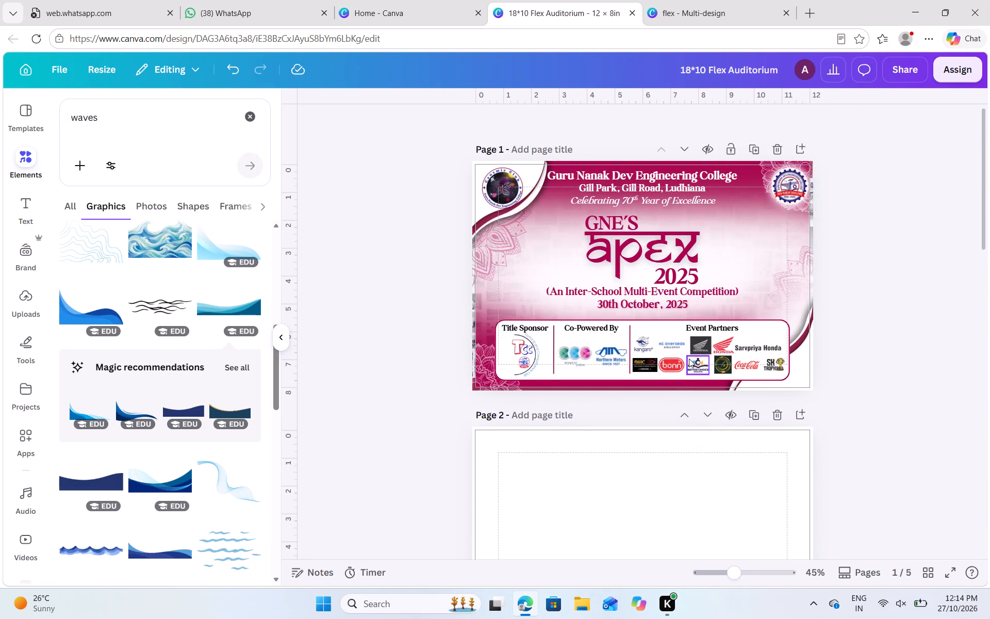
pyautogui.scroll(-6, 689, 359)
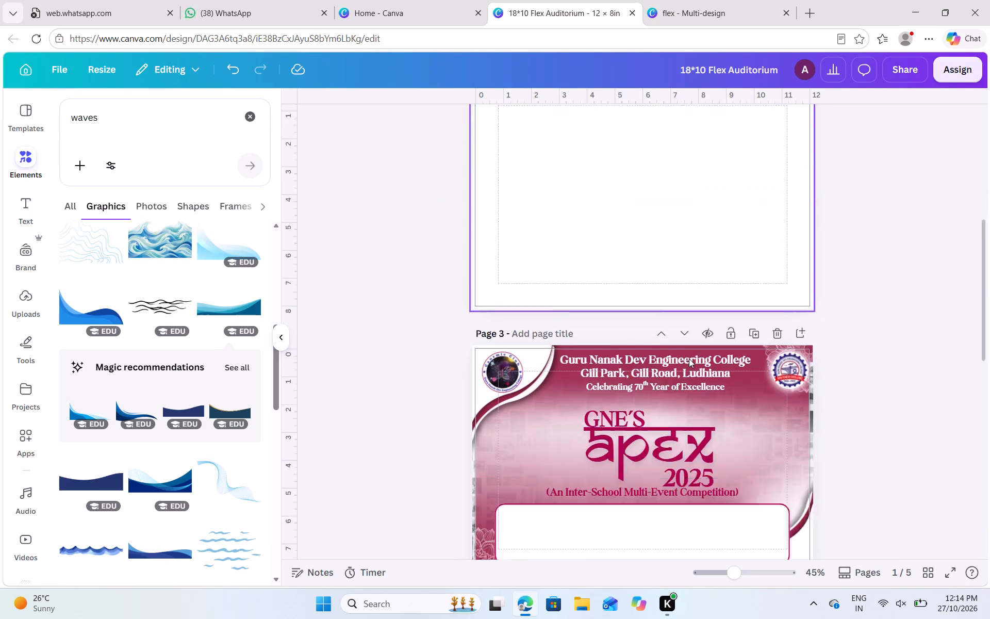
pyautogui.scroll(-7, 689, 359)
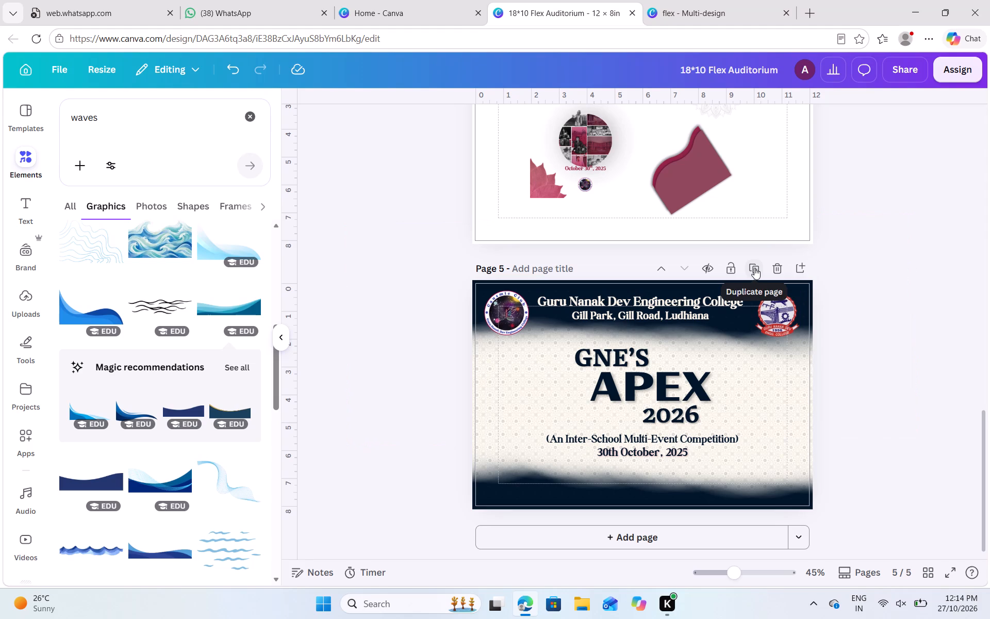
# Switch to the Canva Home tab and open the options of the GNE'S-APEX-2026 design among the recent designs.
pyautogui.click(460, 0)
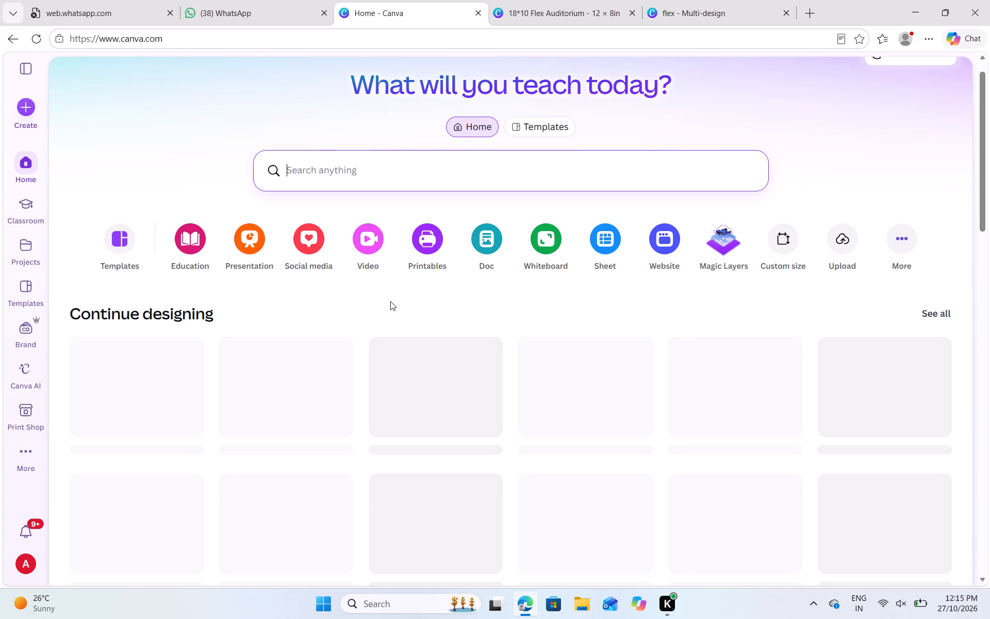
pyautogui.scroll(-1, 390, 301)
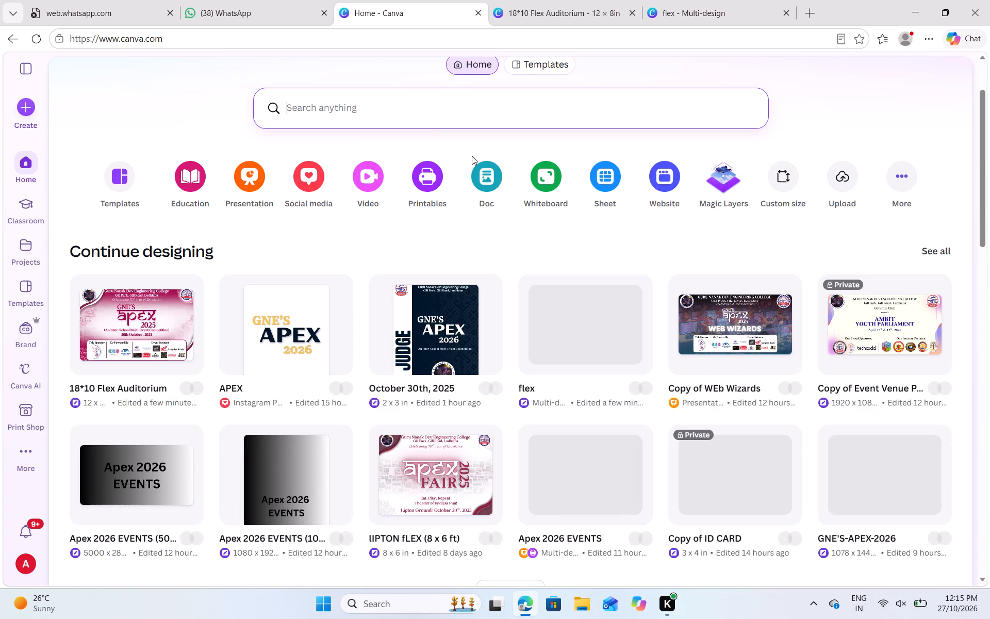
pyautogui.scroll(-4, 472, 156)
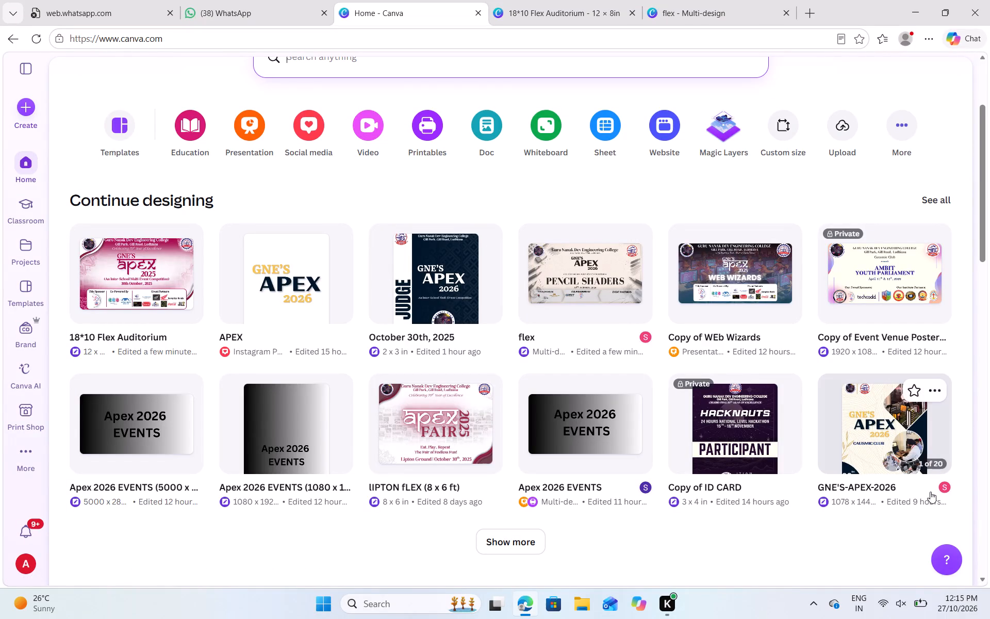
pyautogui.click(935, 387)
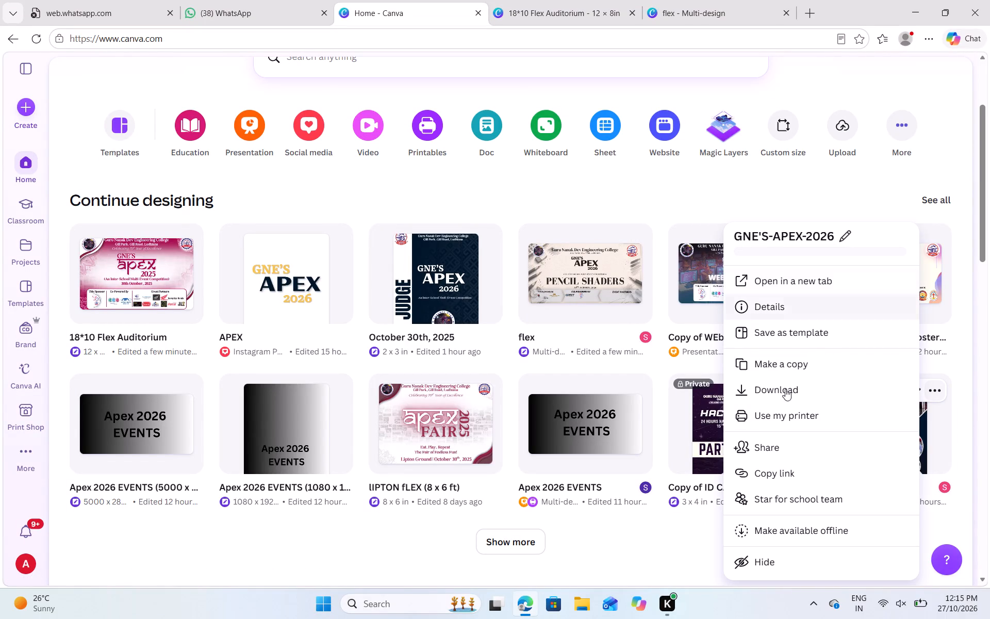
# Open the sharing settings of the GNE'S-APEX-2026 design.
pyautogui.click(763, 453)
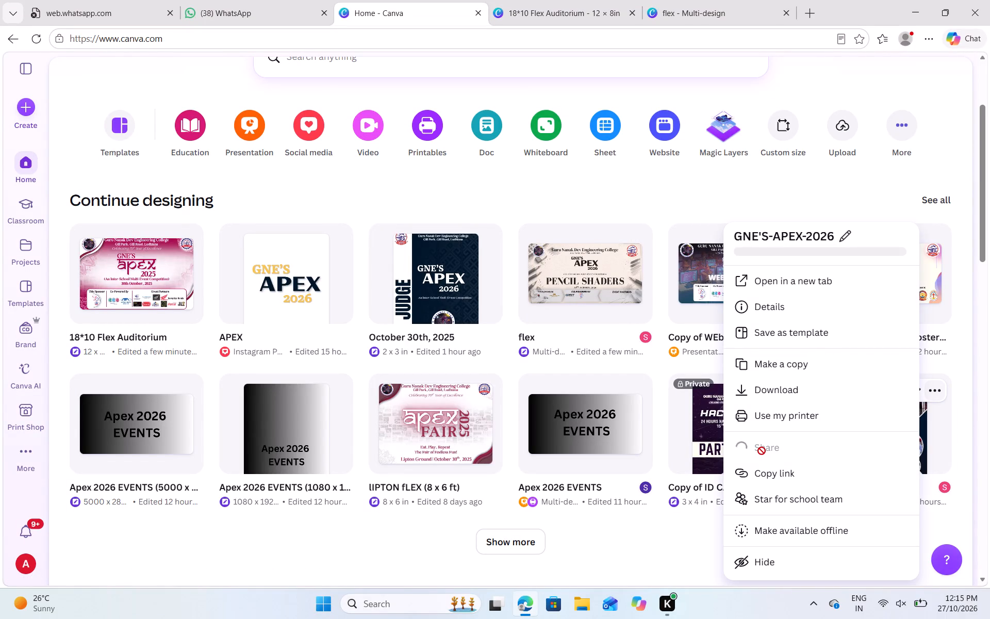